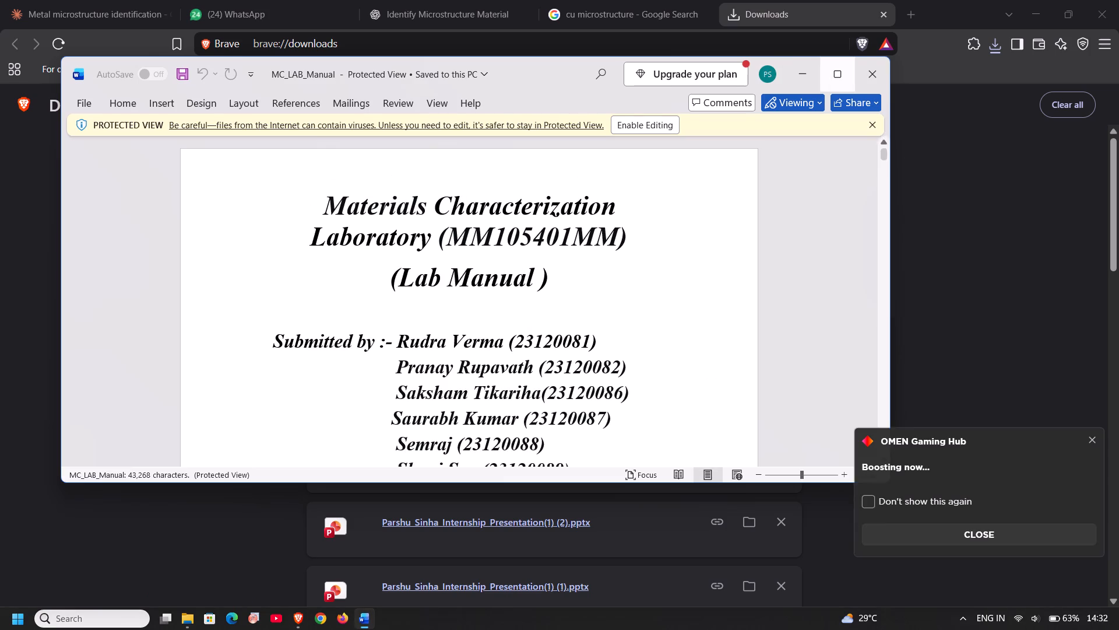
pyautogui.click(837, 71)
pyautogui.click(596, 295)
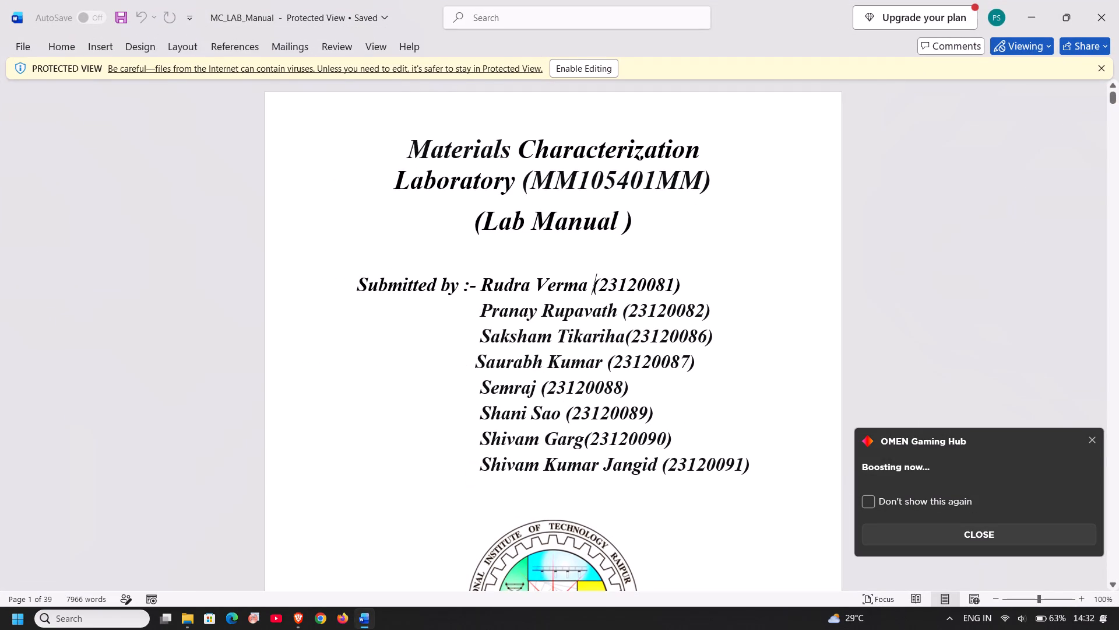
# Review the opening pages up to the List of Experiments and enable editing for the document.
pyautogui.scroll(-6, 587, 282)
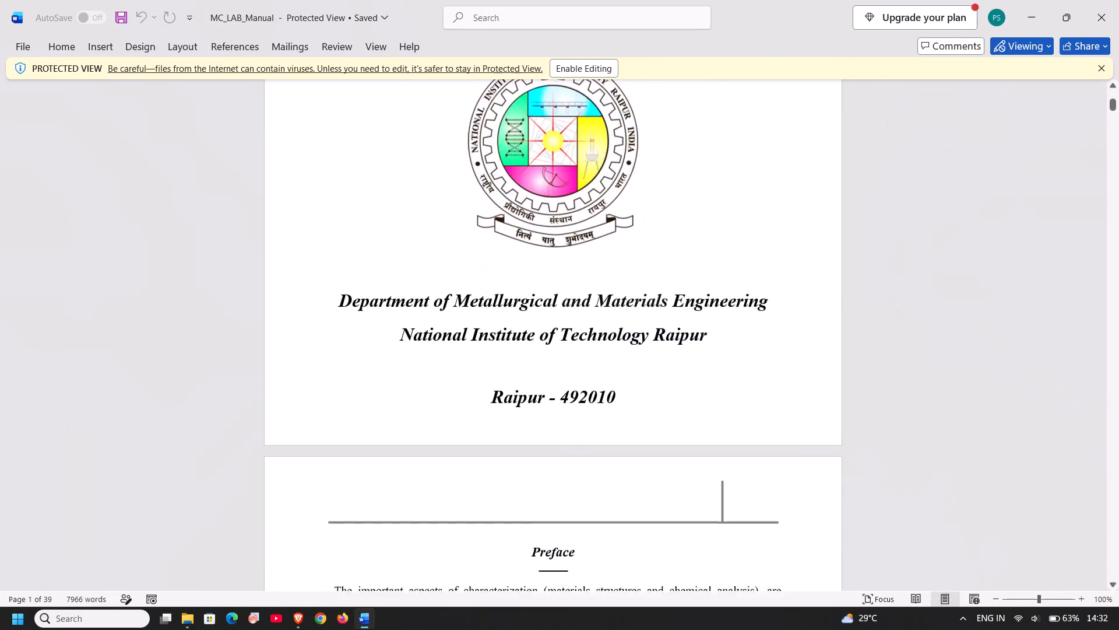
pyautogui.scroll(-6, 586, 282)
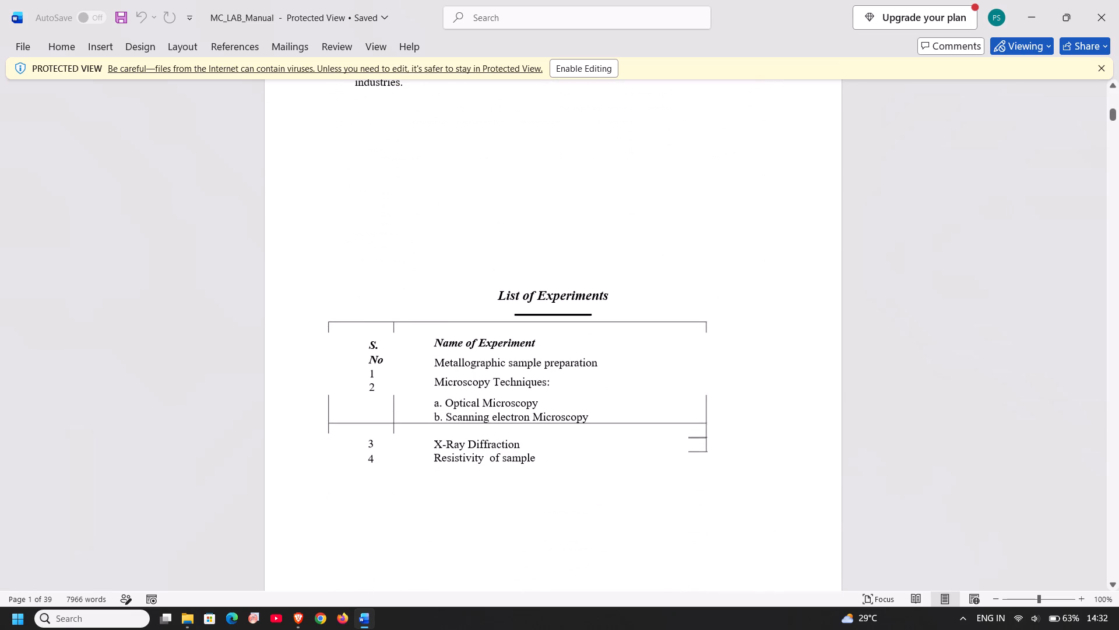
pyautogui.scroll(-1, 586, 282)
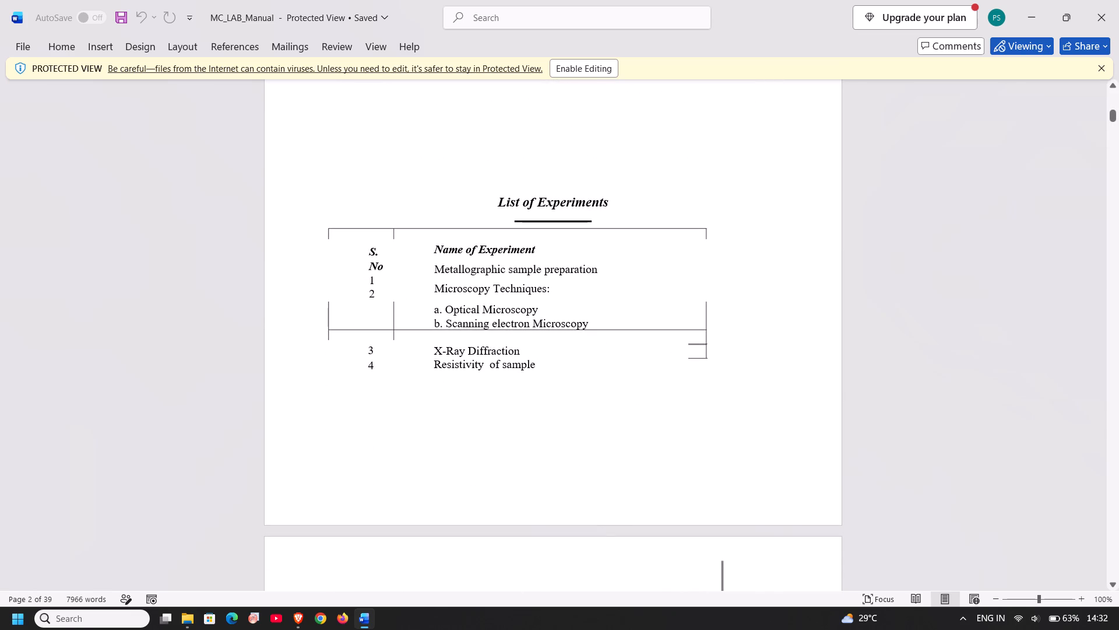
pyautogui.scroll(3, 614, 327)
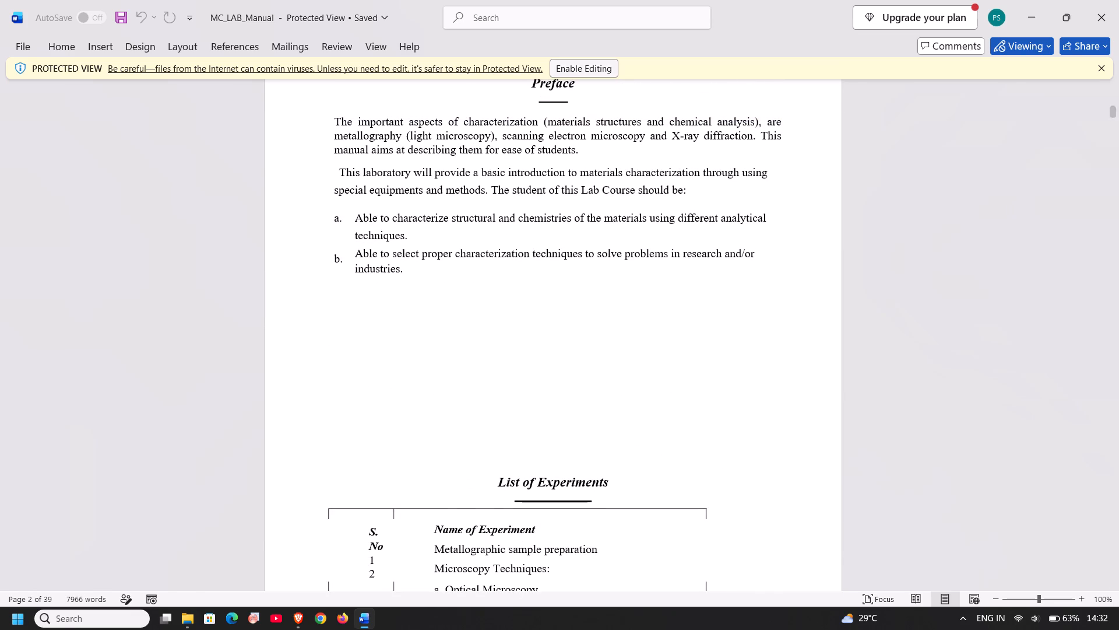
pyautogui.click(604, 72)
# Shift the table grid picture behind the List of Experiments text on page 2 slightly down and to the left.
pyautogui.scroll(-1, 499, 257)
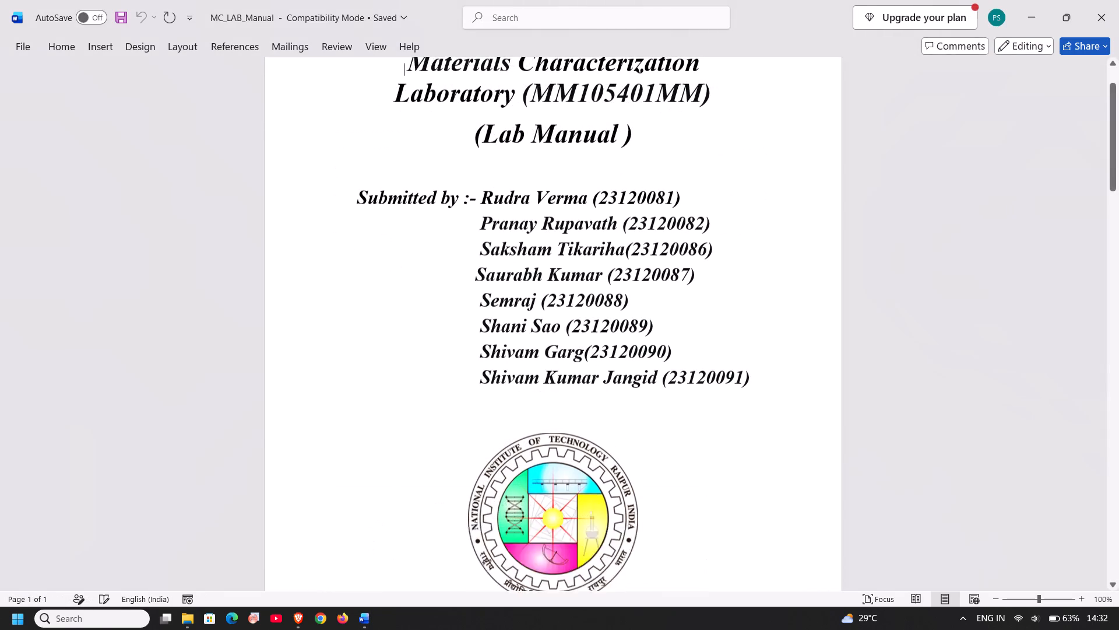
pyautogui.scroll(1, 499, 257)
pyautogui.scroll(-7, 497, 257)
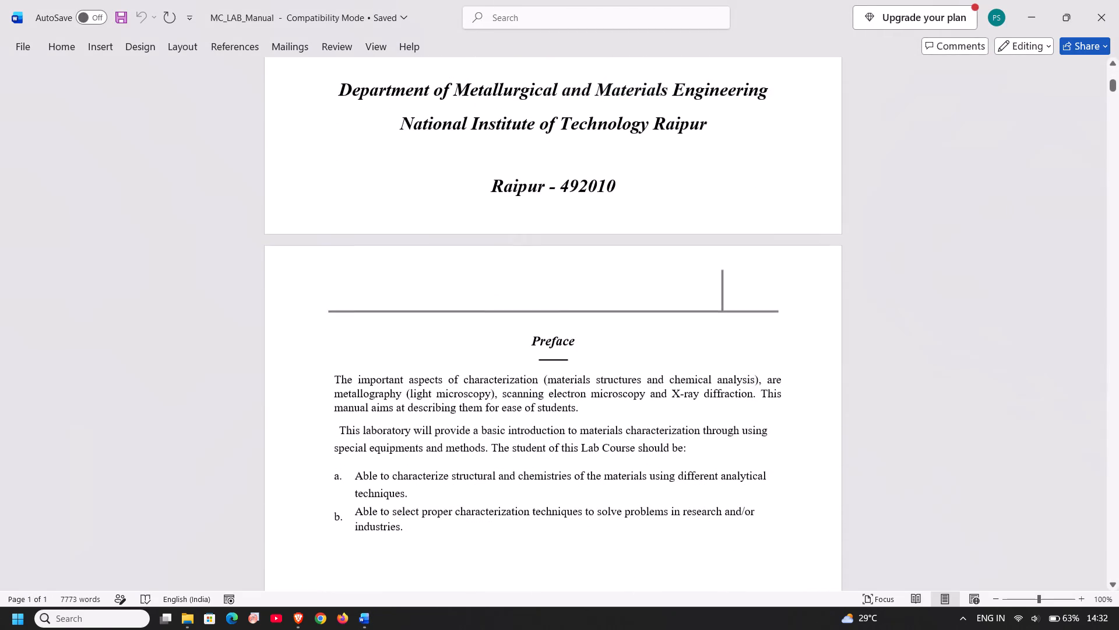
pyautogui.scroll(-5, 498, 252)
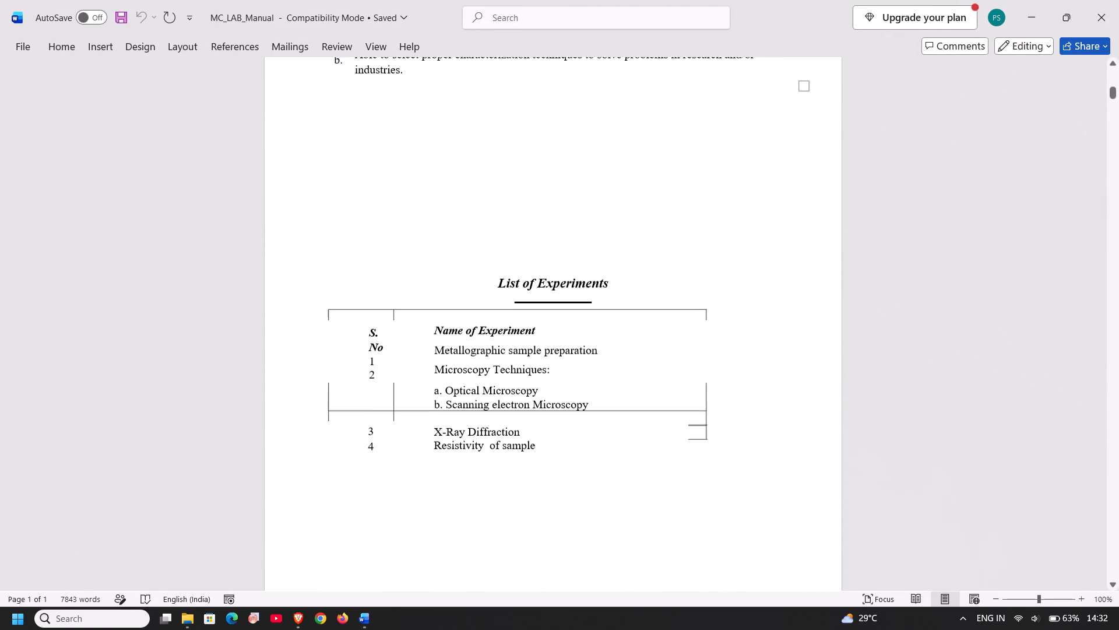
pyautogui.click(673, 405)
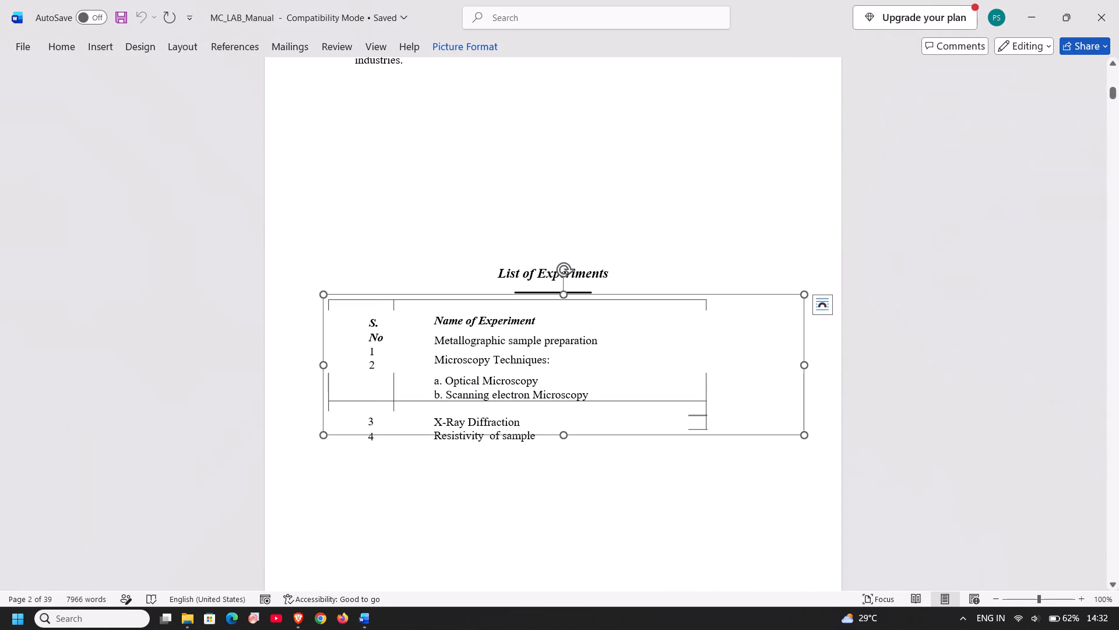
pyautogui.click(669, 402)
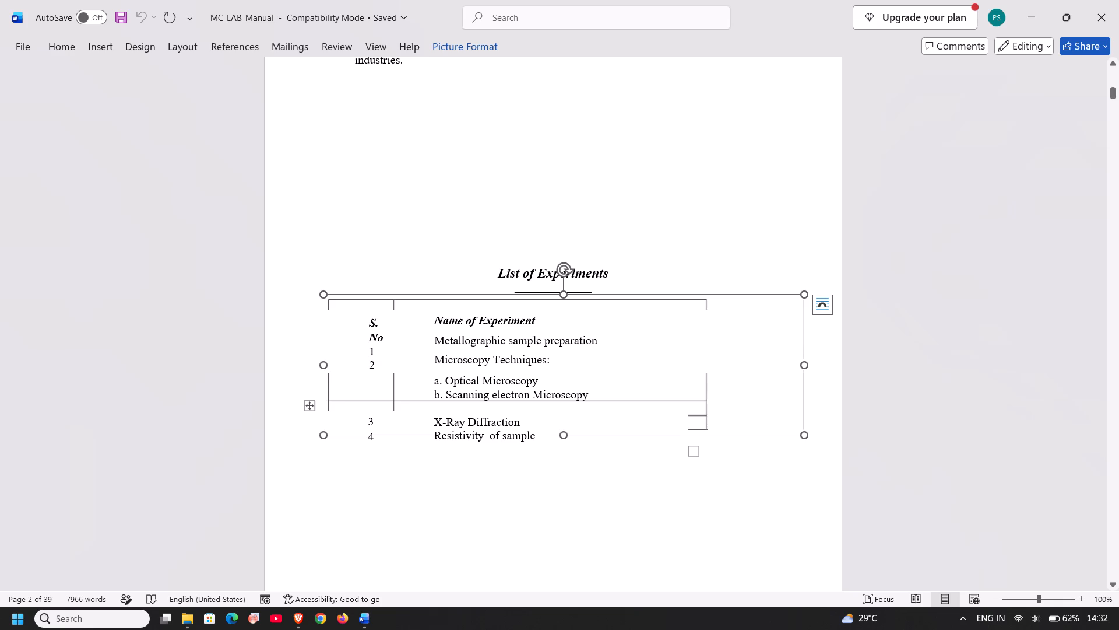
pyautogui.click(671, 397)
pyautogui.moveTo(671, 397); pyautogui.dragTo(666, 411)
pyautogui.click(666, 411)
pyautogui.moveTo(666, 411); pyautogui.dragTo(659, 415)
pyautogui.click(590, 482)
pyautogui.click(633, 435)
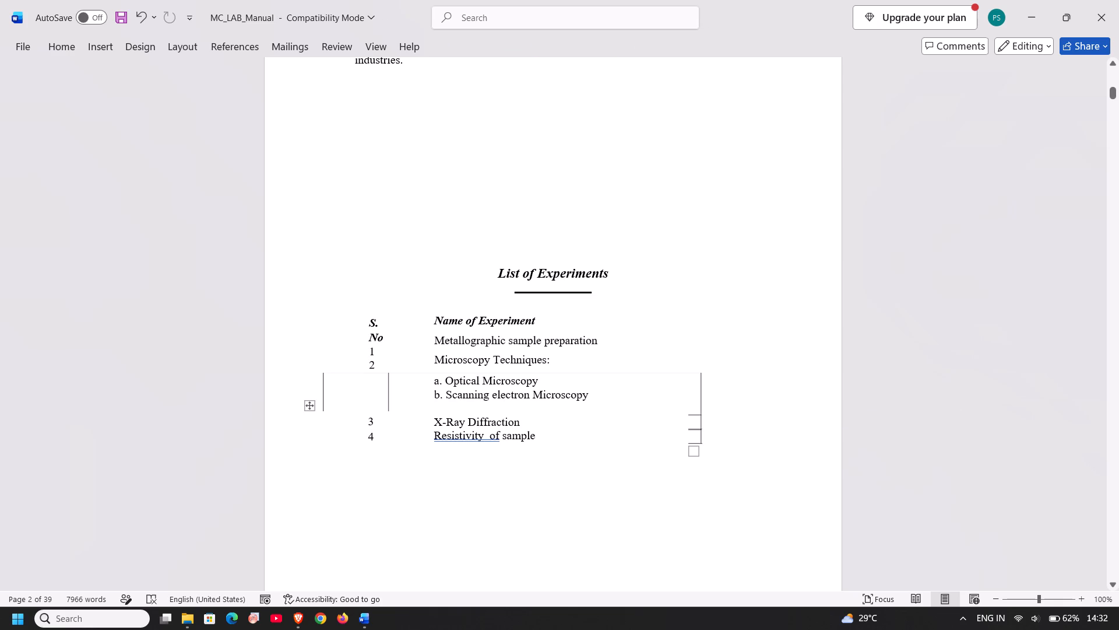
# Move the table grid picture above the List of Experiments heading, then back over the list, closer to the page's left edge.
pyautogui.moveTo(643, 425); pyautogui.dragTo(627, 430)
pyautogui.click(706, 396)
pyautogui.click(675, 387)
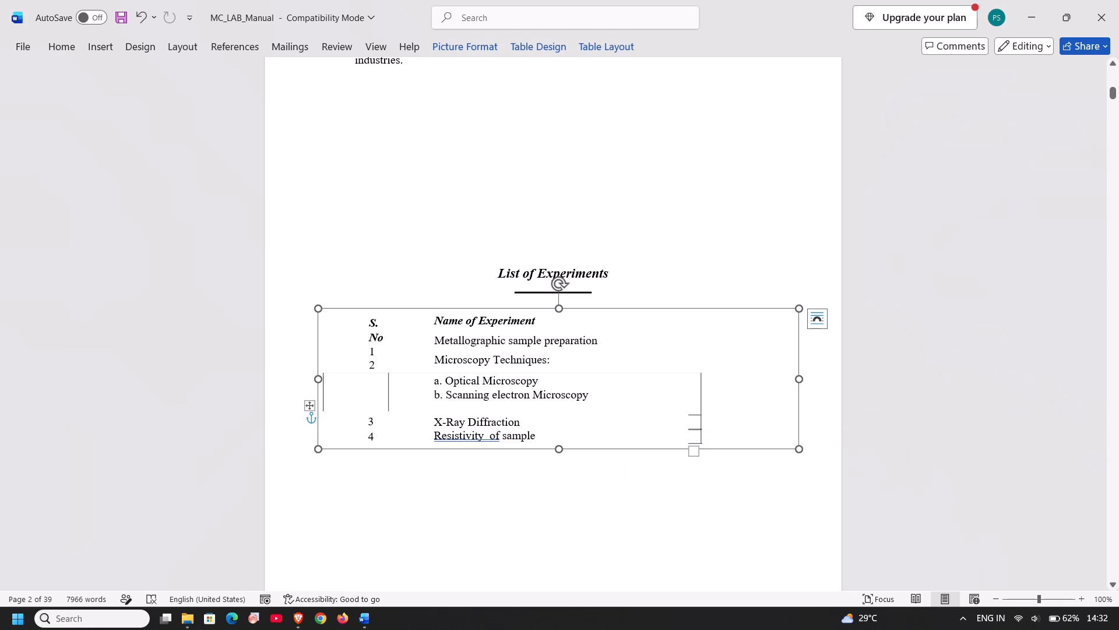
pyautogui.moveTo(675, 387); pyautogui.dragTo(656, 423)
pyautogui.moveTo(686, 309); pyautogui.dragTo(648, 117)
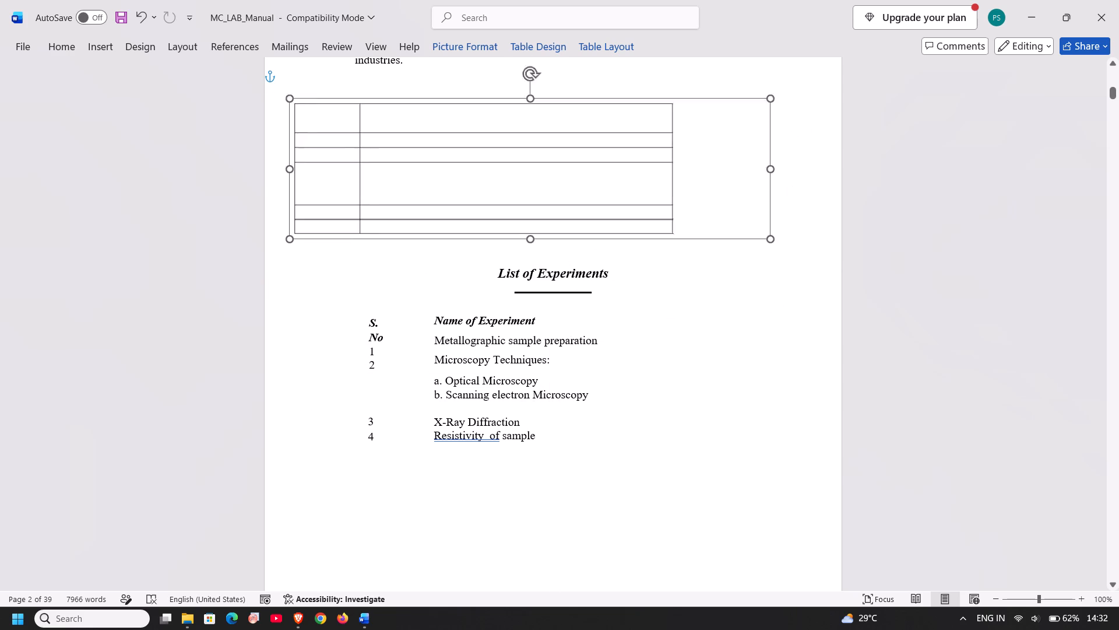
pyautogui.moveTo(648, 117); pyautogui.dragTo(649, 314)
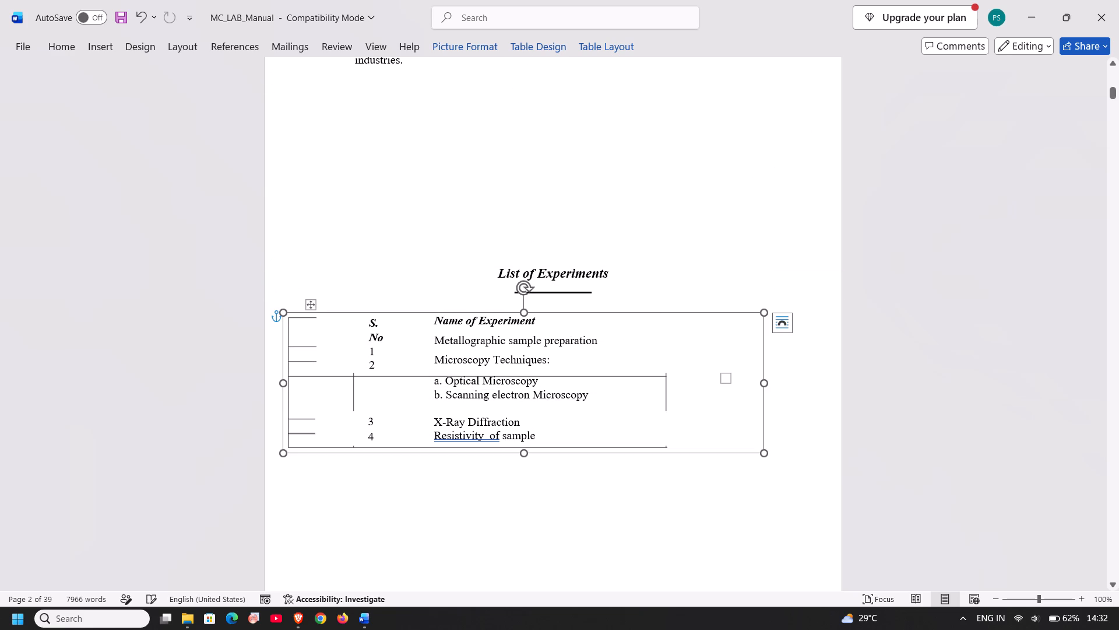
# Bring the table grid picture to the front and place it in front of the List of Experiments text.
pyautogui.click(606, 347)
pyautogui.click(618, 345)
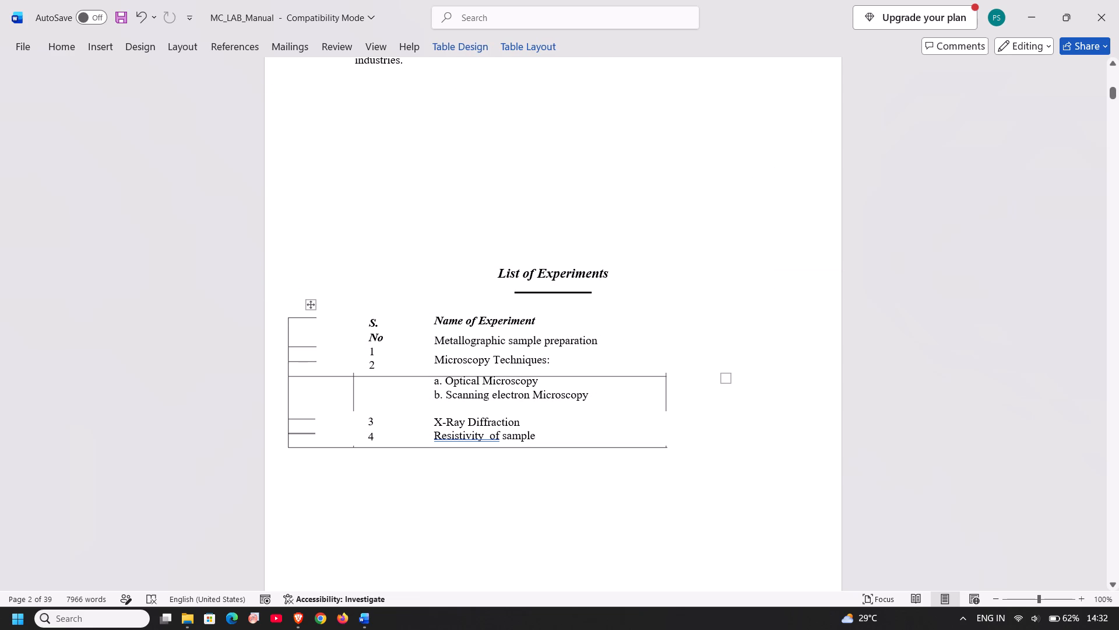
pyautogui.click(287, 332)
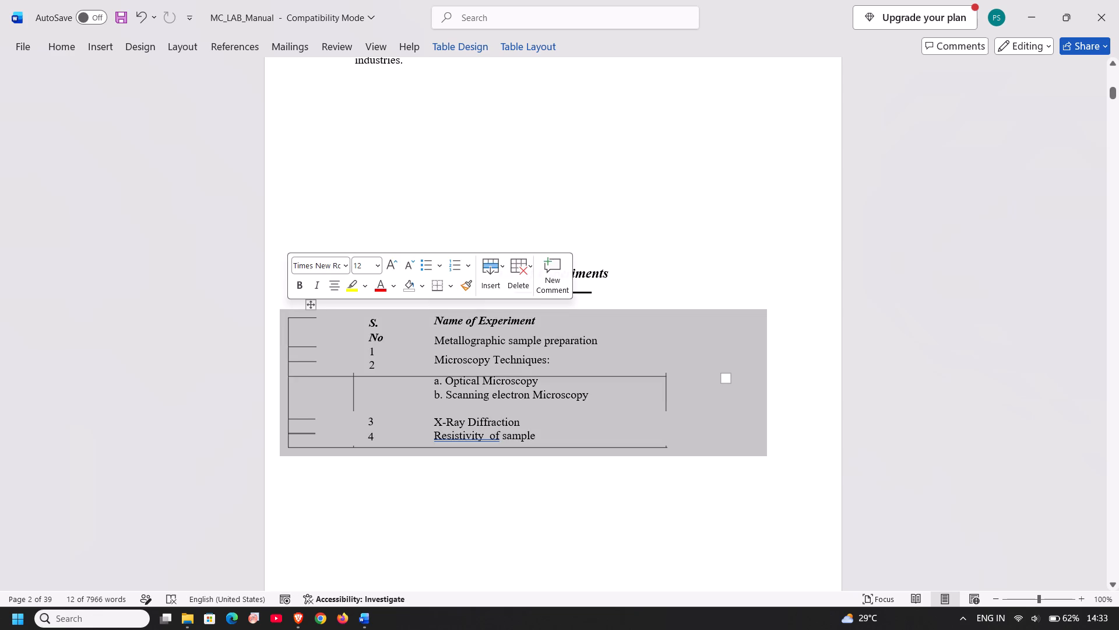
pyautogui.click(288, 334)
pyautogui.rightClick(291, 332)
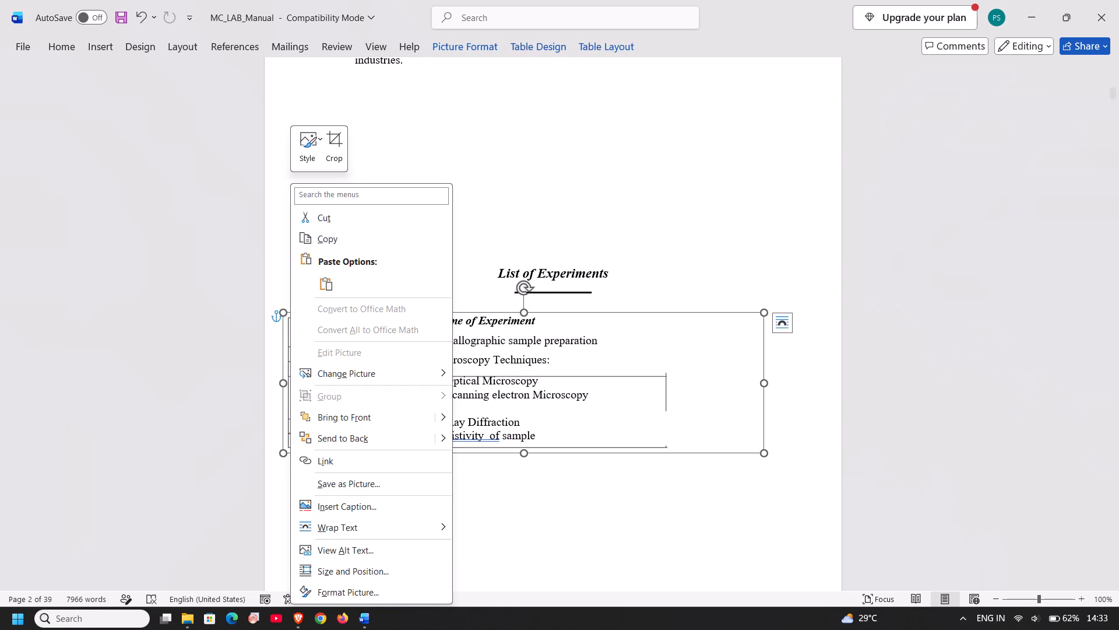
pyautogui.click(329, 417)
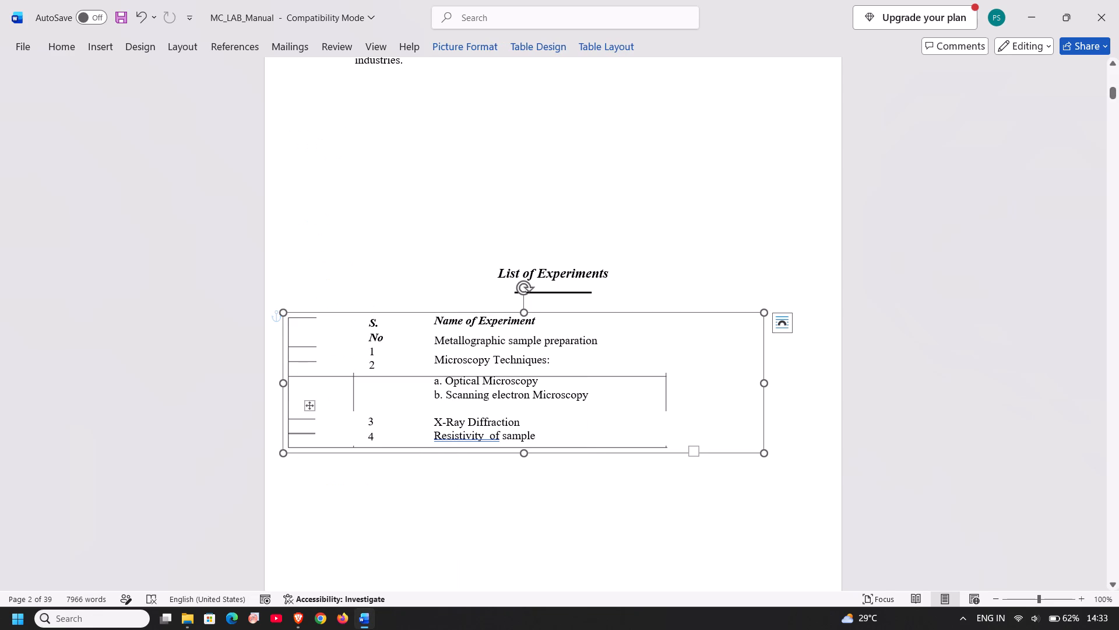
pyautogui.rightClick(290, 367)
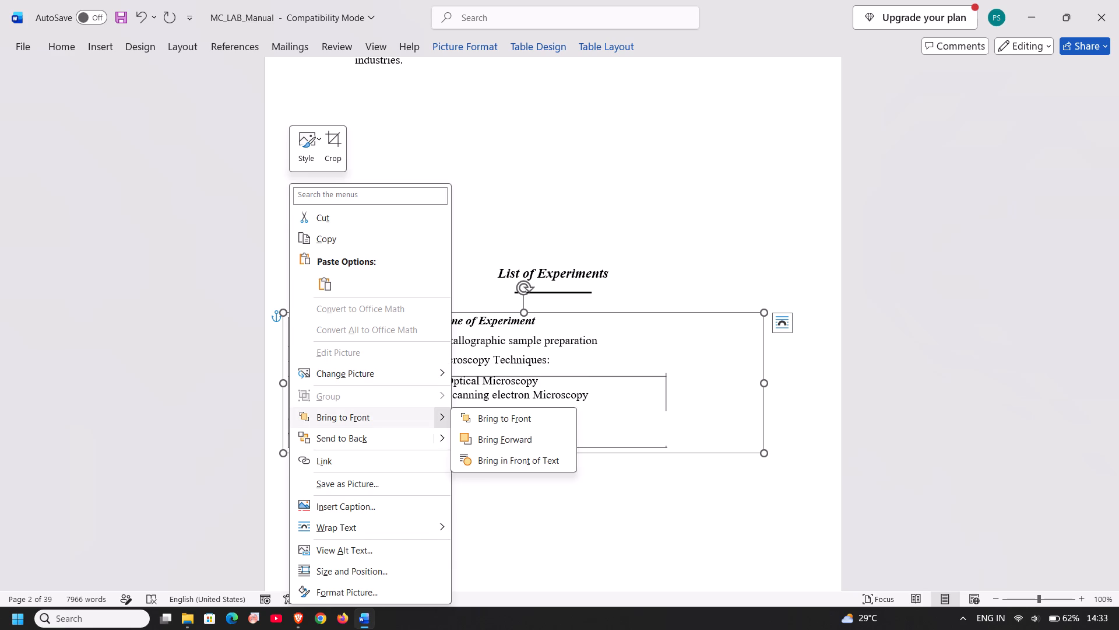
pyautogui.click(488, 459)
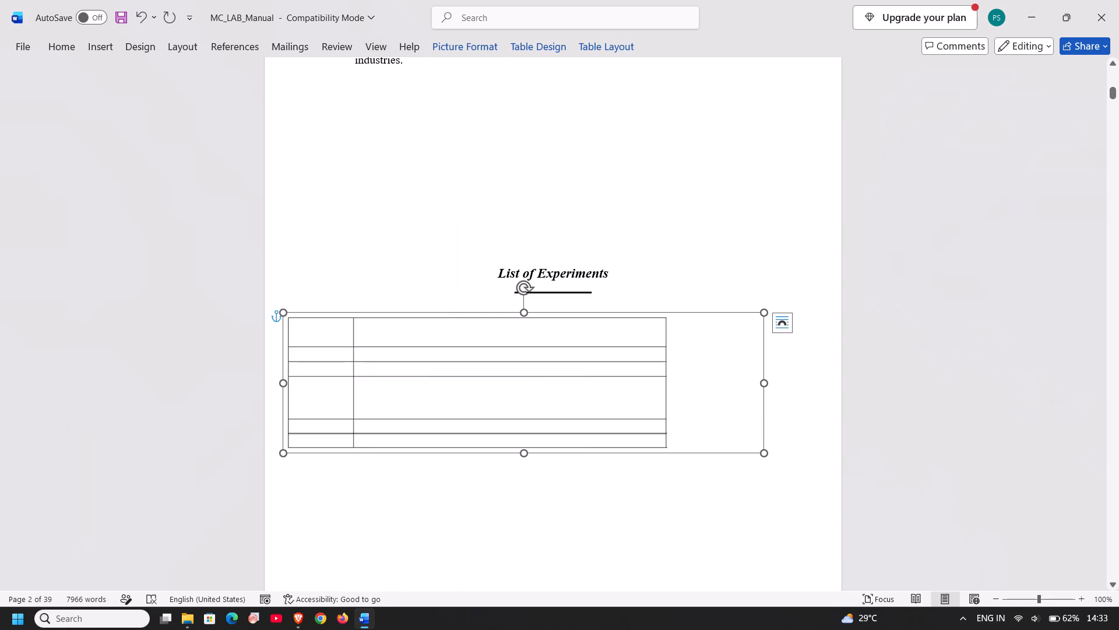
# Send the table grid picture to the back and place it behind the List of Experiments text.
pyautogui.rightClick(288, 411)
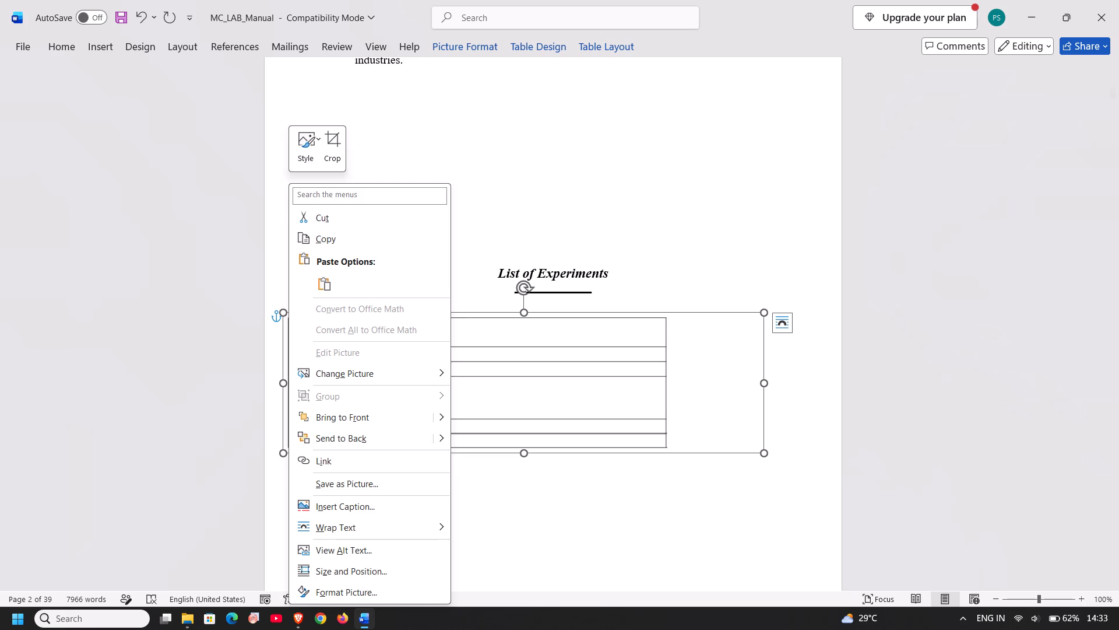
pyautogui.click(409, 433)
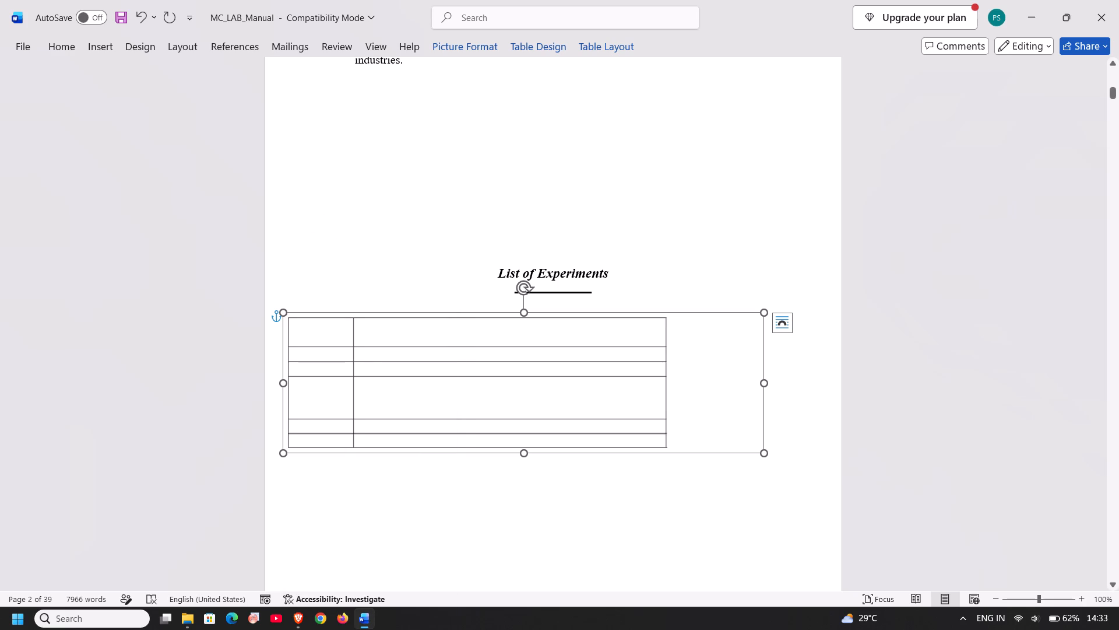
pyautogui.rightClick(283, 406)
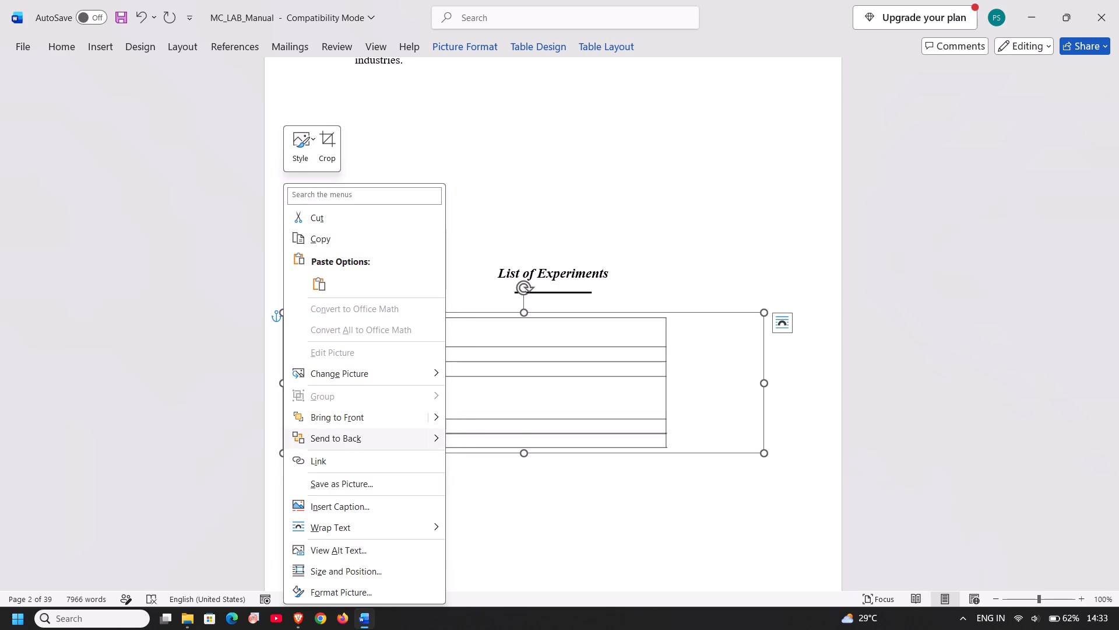
pyautogui.click(488, 444)
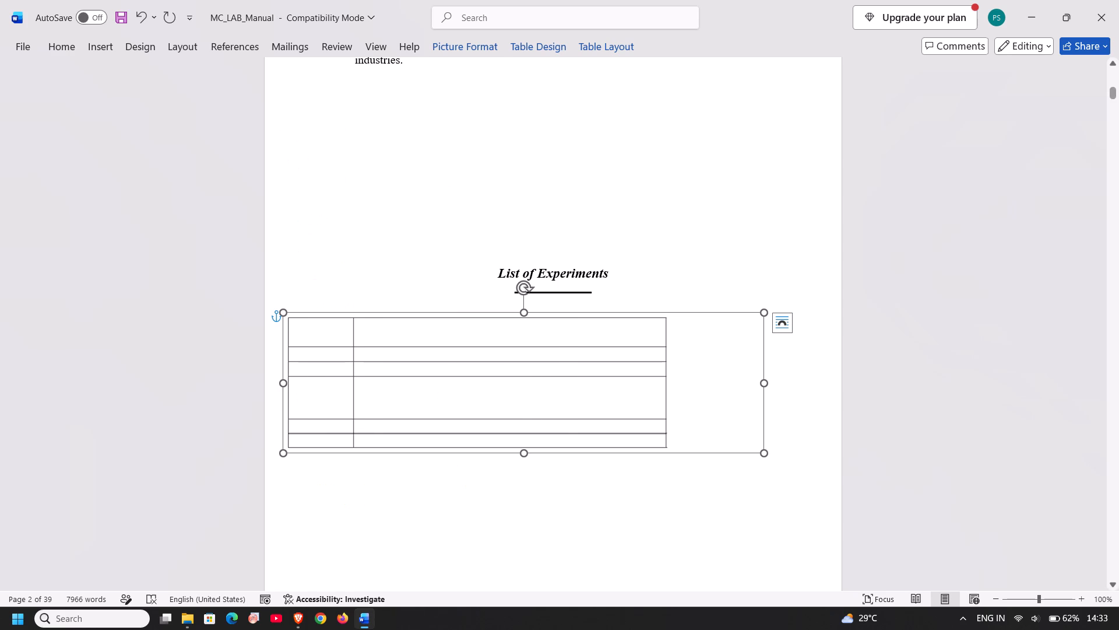
pyautogui.rightClick(295, 435)
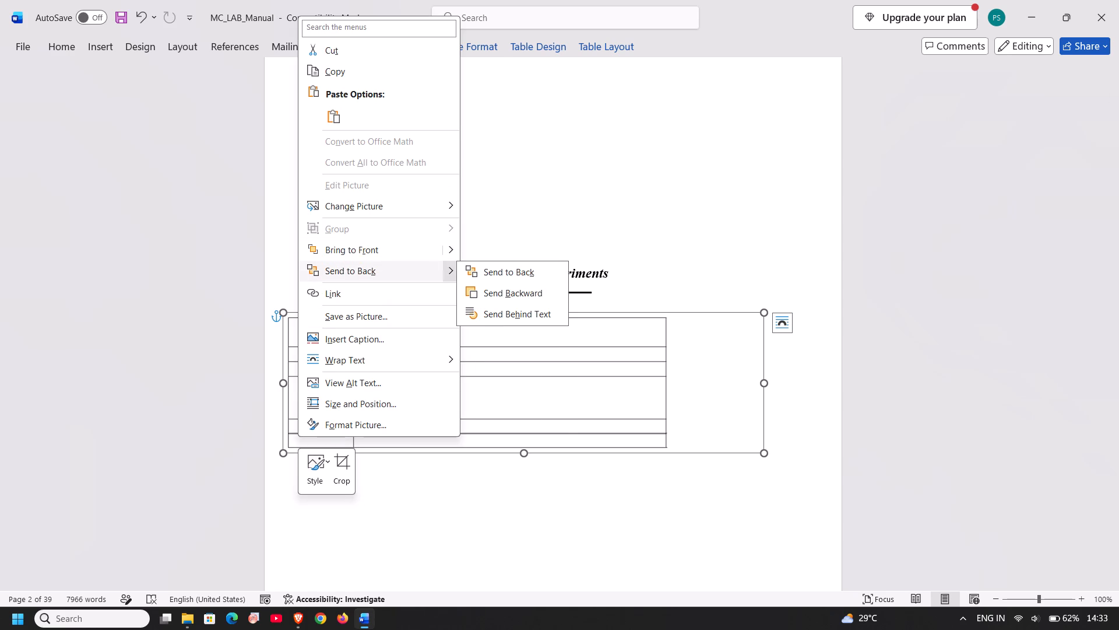
pyautogui.click(506, 304)
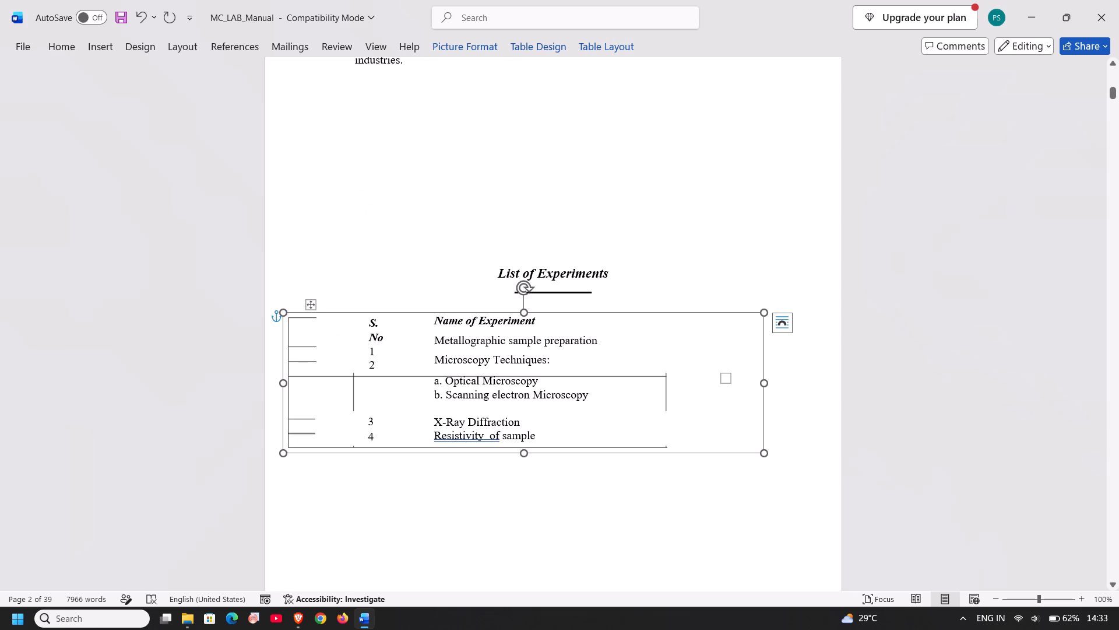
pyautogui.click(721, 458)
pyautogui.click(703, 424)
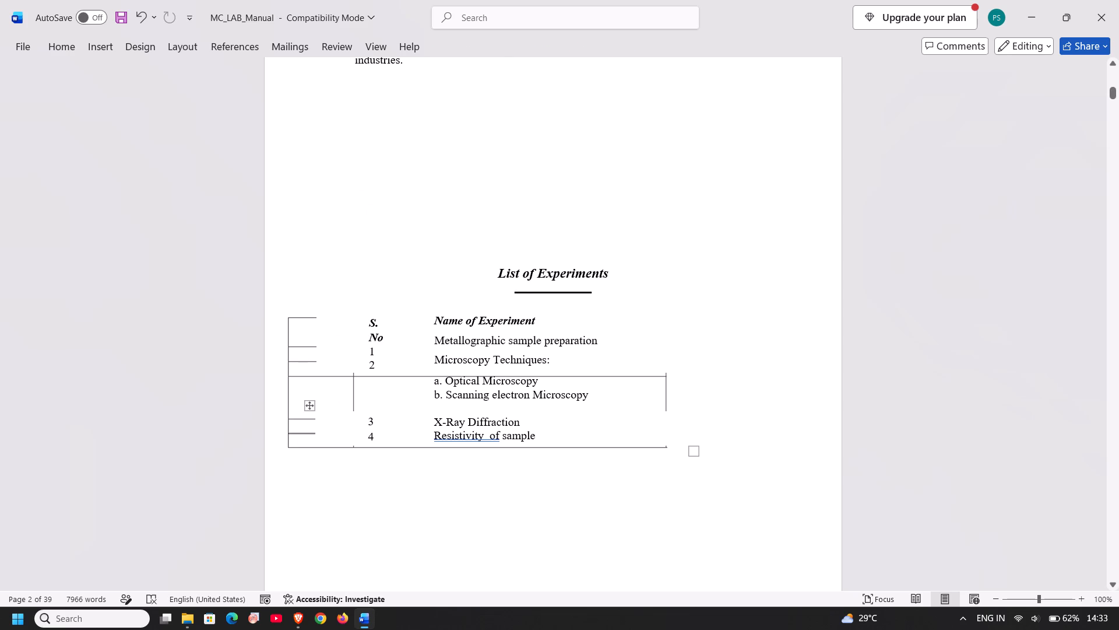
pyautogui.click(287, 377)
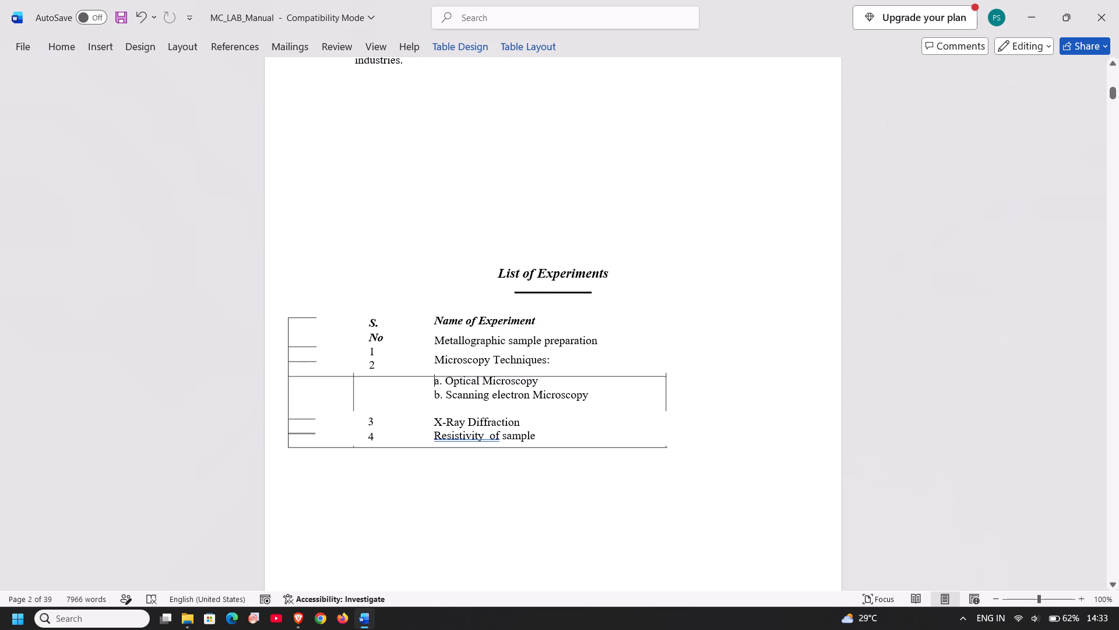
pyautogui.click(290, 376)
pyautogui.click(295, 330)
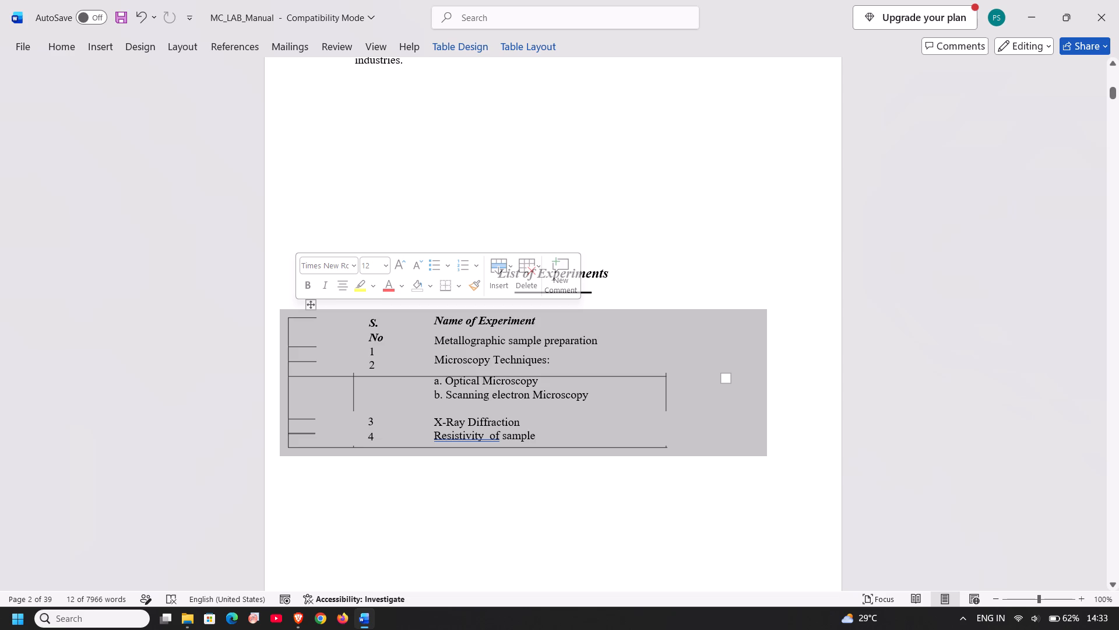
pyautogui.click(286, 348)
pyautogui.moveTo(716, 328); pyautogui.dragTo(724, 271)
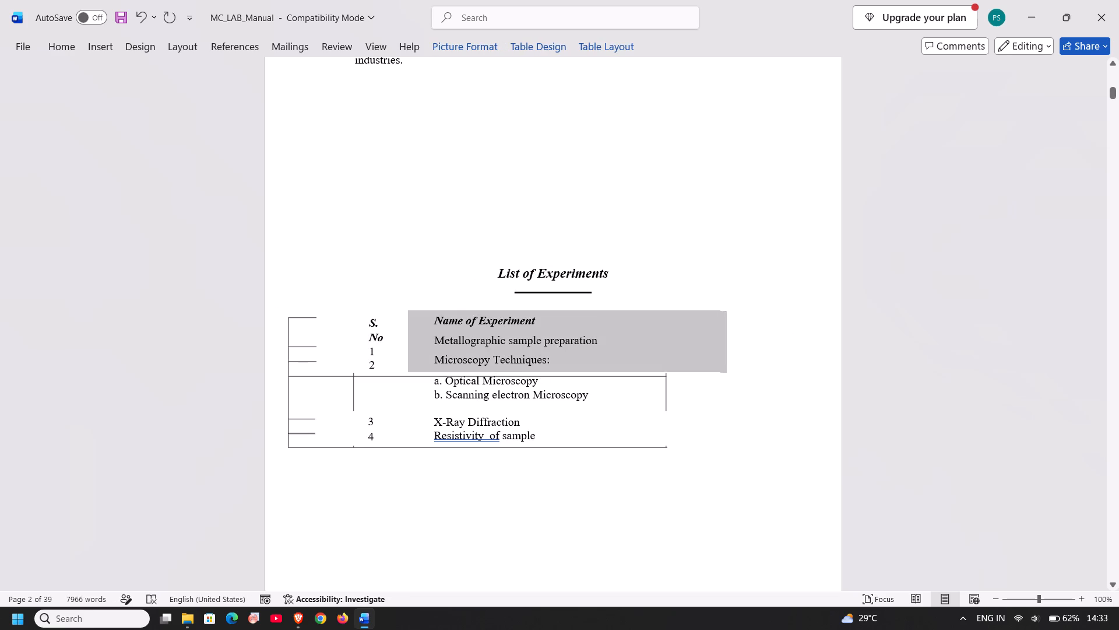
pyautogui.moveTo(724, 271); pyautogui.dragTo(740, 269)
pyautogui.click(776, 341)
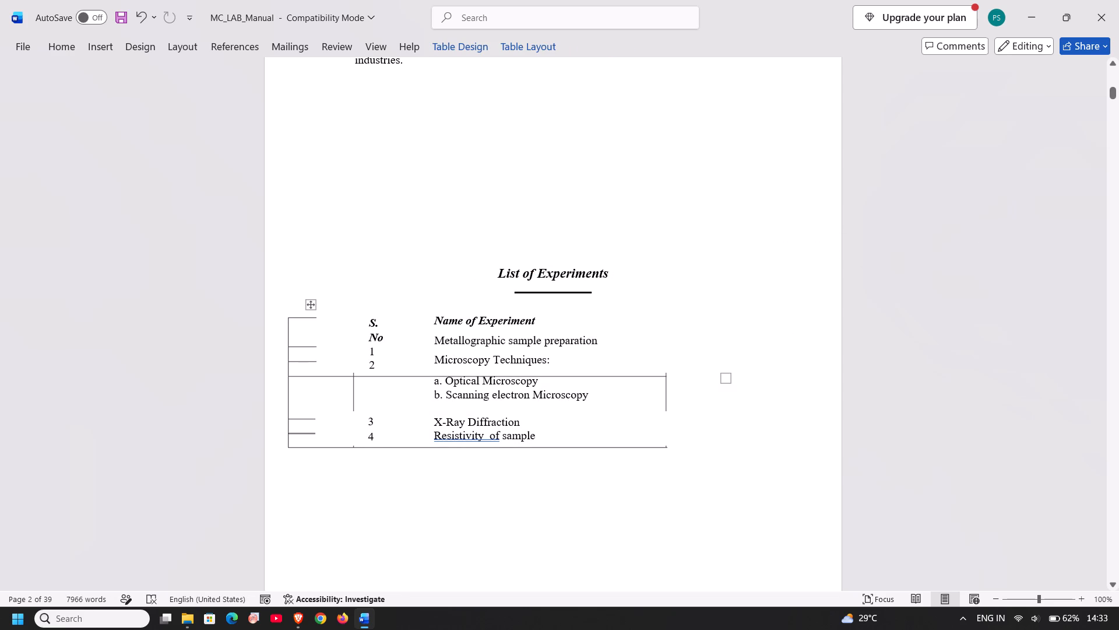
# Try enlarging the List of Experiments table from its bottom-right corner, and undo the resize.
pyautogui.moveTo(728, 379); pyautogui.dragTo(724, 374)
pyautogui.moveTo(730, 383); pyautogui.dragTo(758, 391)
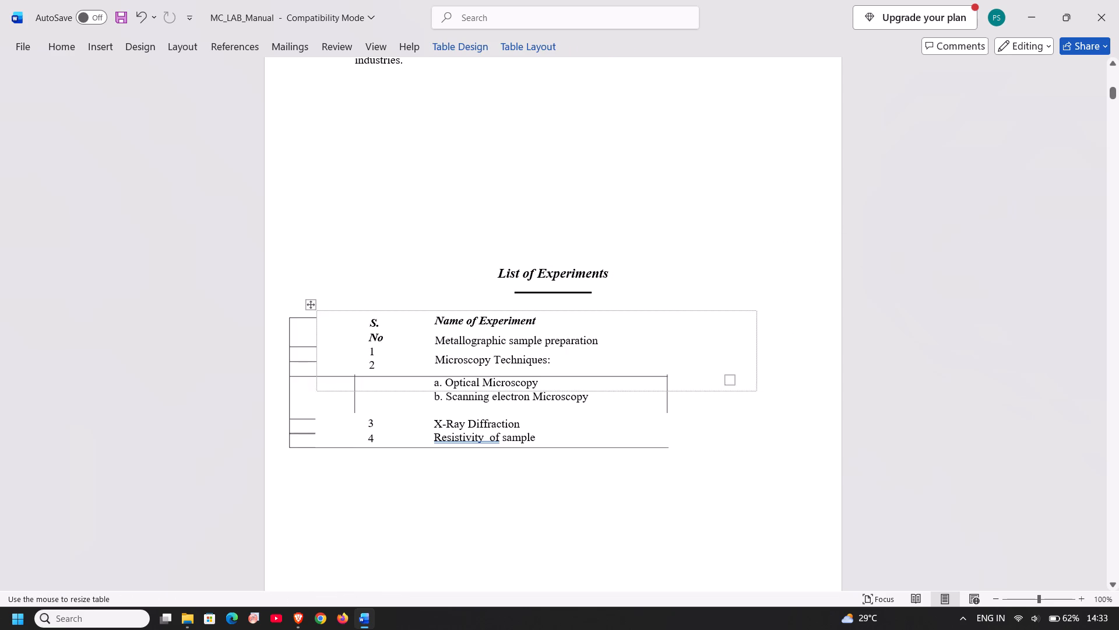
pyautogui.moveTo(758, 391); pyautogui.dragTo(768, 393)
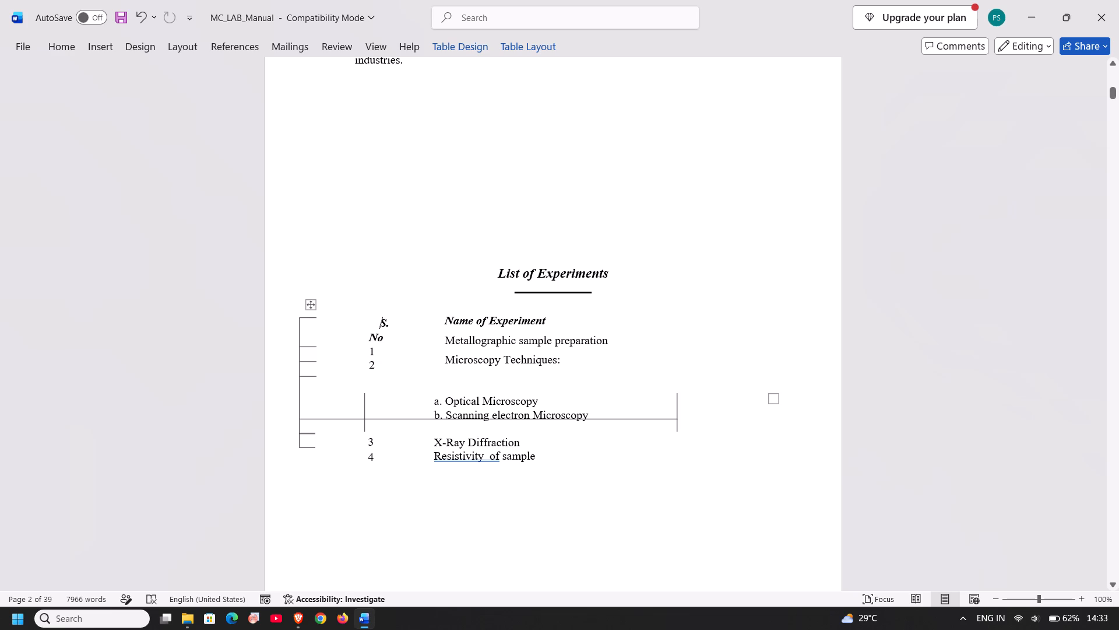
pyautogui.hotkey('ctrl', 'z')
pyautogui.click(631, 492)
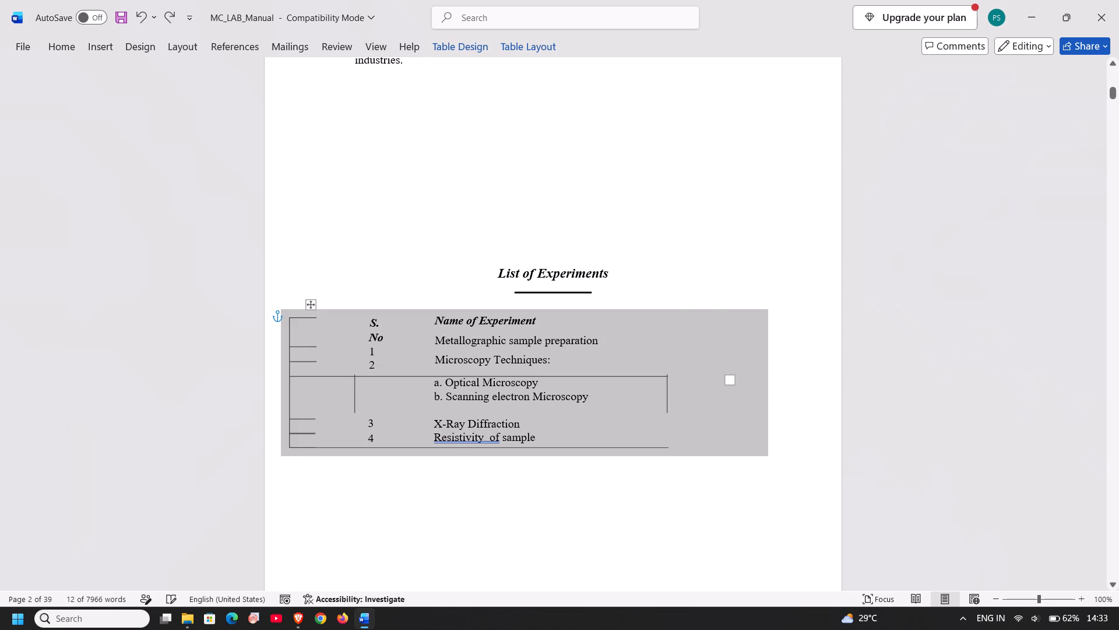
# Move the table grid picture off the list into the blank space above the List of Experiments heading.
pyautogui.click(301, 394)
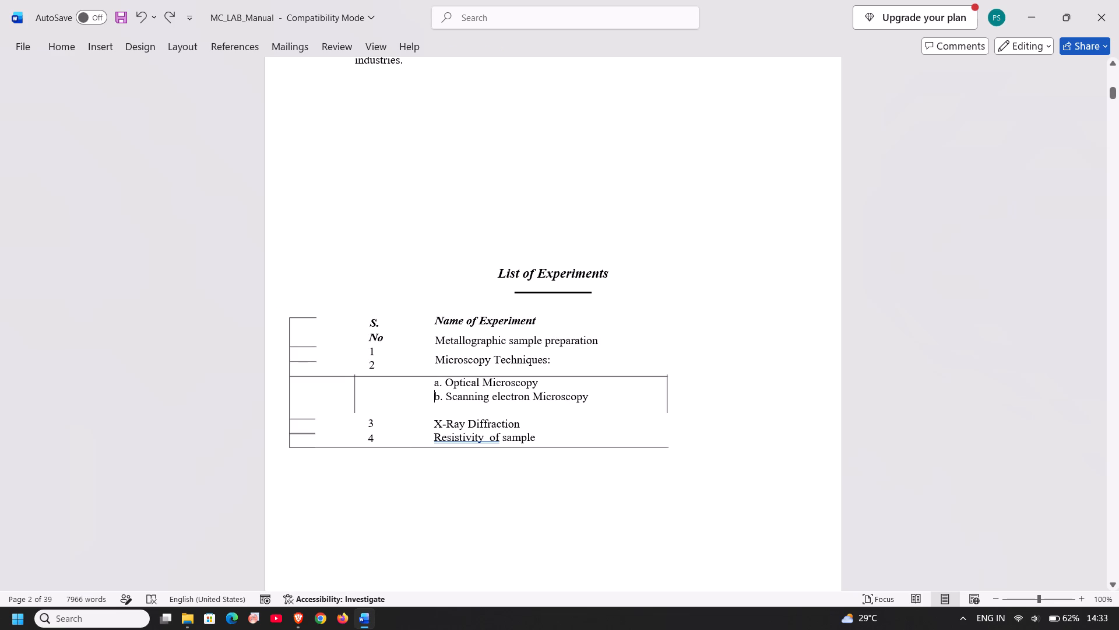
pyautogui.click(292, 373)
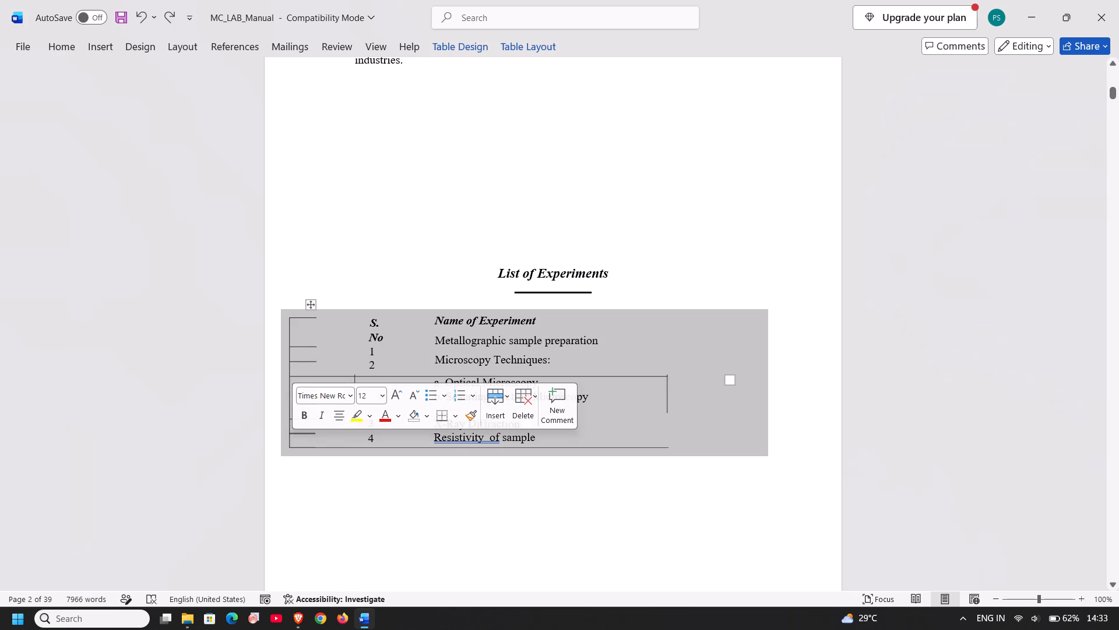
pyautogui.click(288, 348)
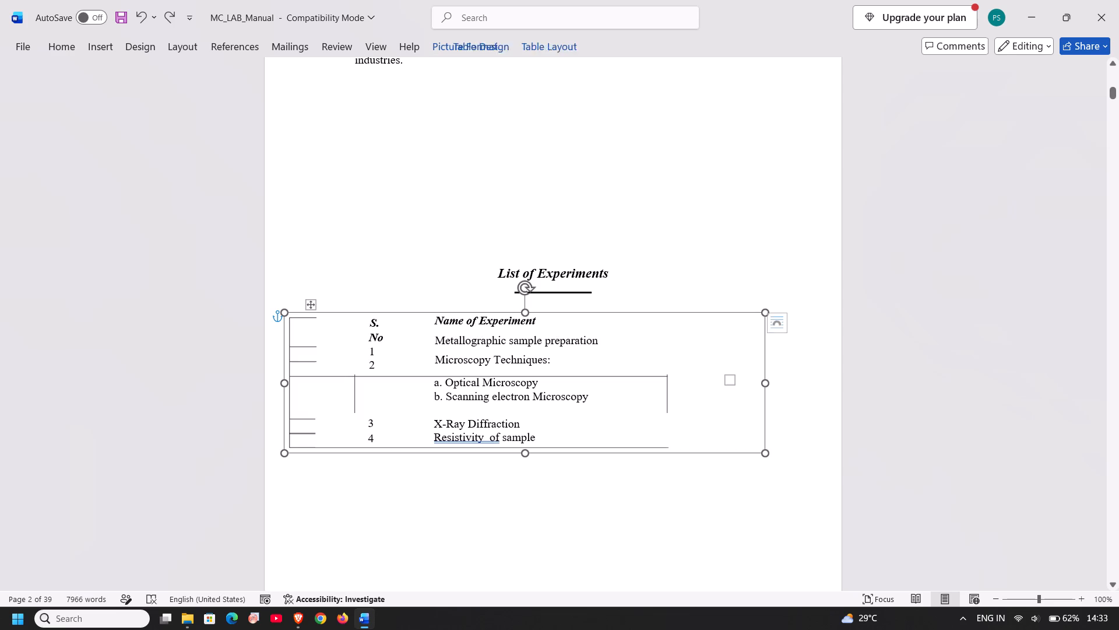
pyautogui.moveTo(286, 348); pyautogui.dragTo(324, 134)
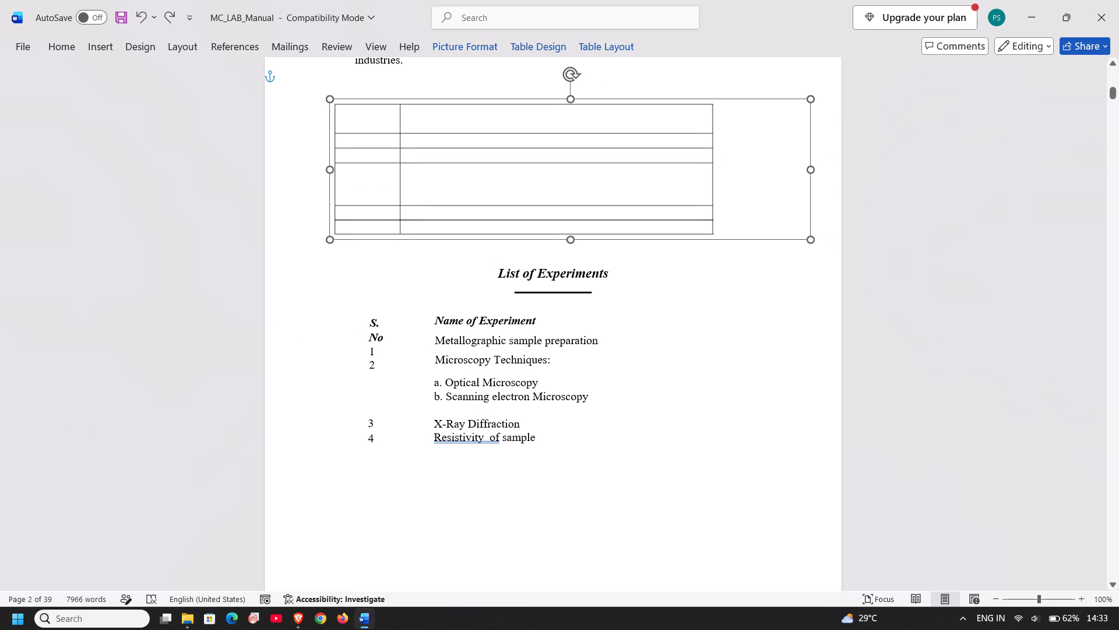
pyautogui.moveTo(324, 134); pyautogui.dragTo(315, 132)
pyautogui.click(408, 376)
pyautogui.click(409, 376)
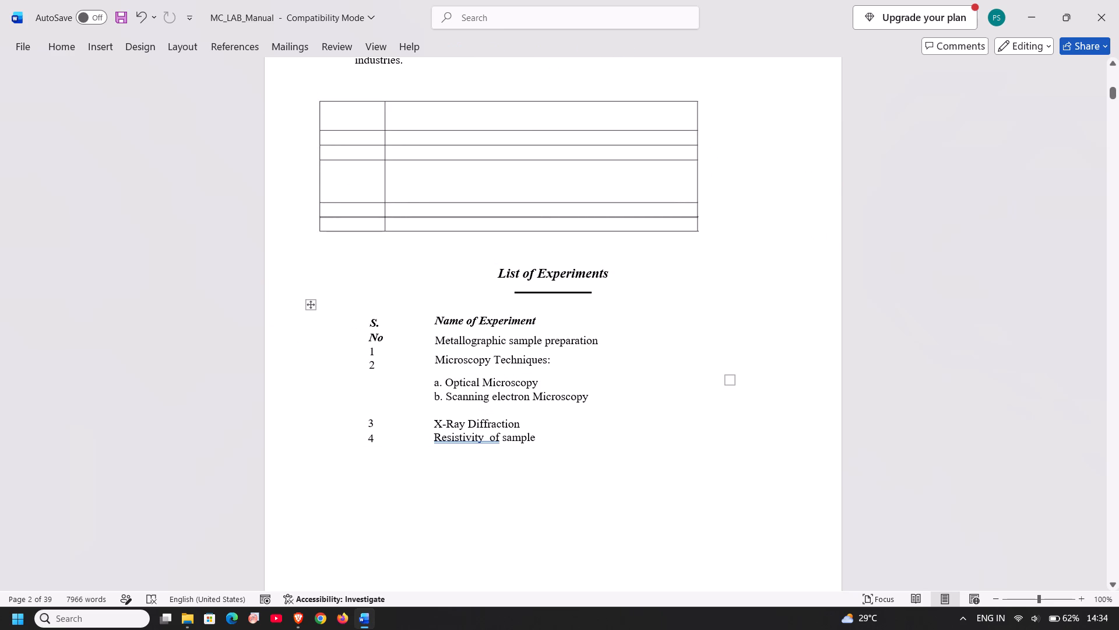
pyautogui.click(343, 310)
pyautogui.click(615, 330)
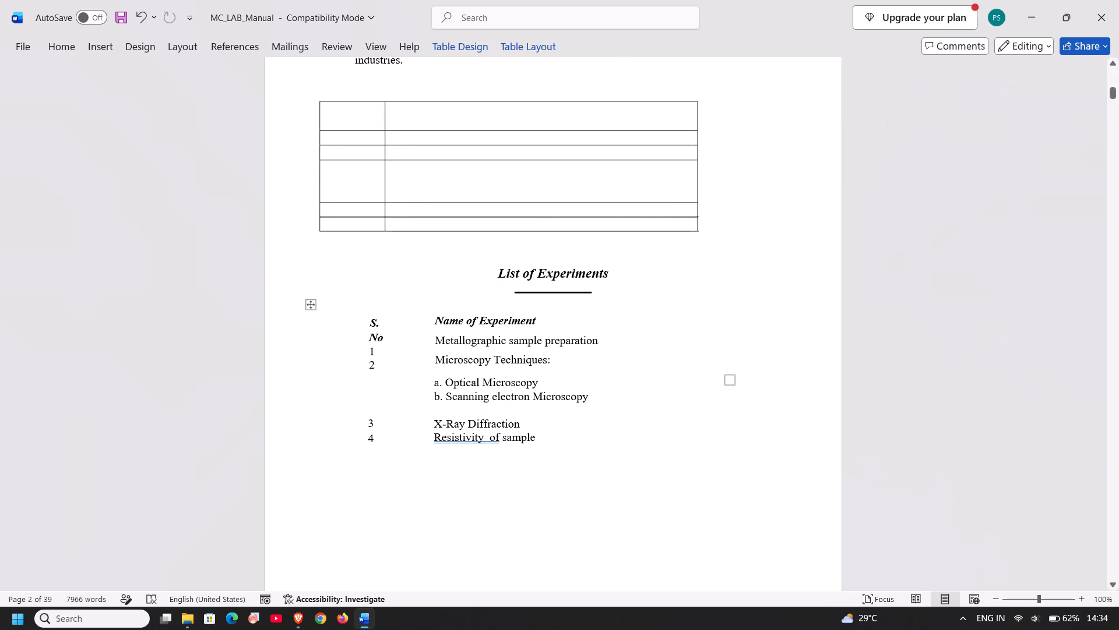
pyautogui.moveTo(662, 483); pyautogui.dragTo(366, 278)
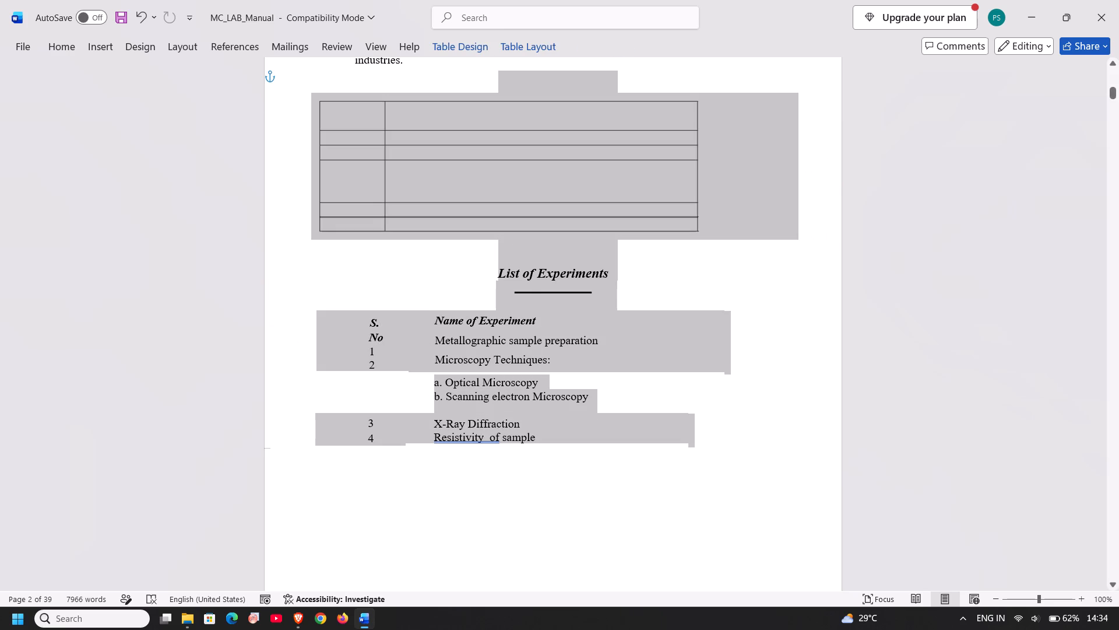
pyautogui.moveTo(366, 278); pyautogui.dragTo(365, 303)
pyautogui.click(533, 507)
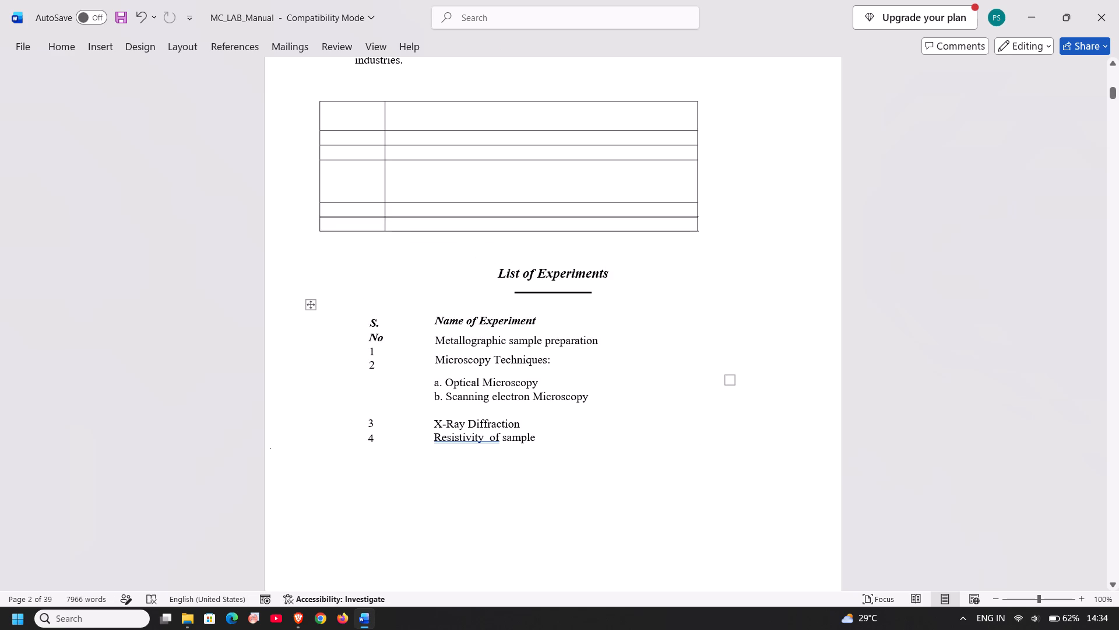
# Join the split S. No header into a single line, S.No, and insert a line break after it.
pyautogui.click(364, 335)
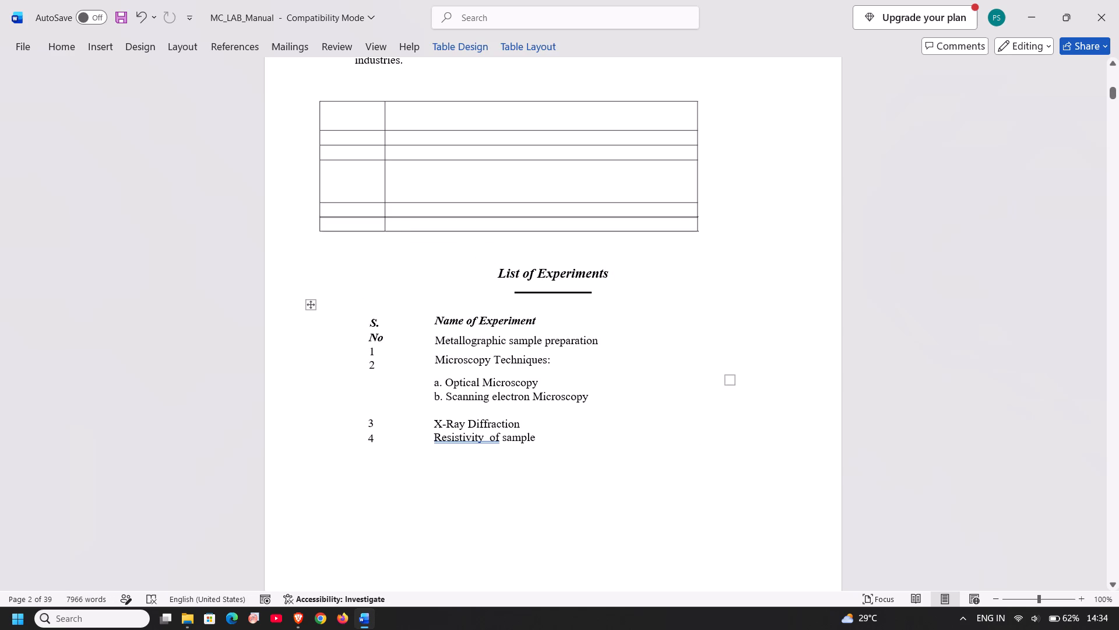
pyautogui.press('BackSpace')
pyautogui.press('BackSpace')
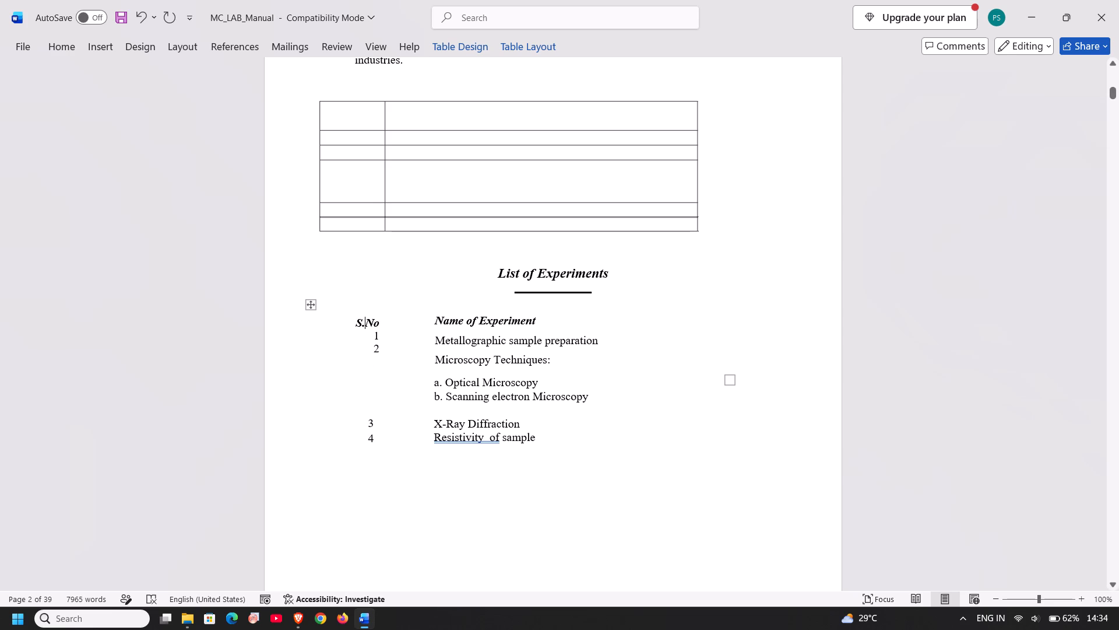
pyautogui.click(367, 337)
pyautogui.click(382, 325)
pyautogui.hotkey('shift', 'Return')
# Add five spaces after the number 1 in the S.No column.
pyautogui.click(396, 348)
pyautogui.press('space')
pyautogui.press('space')
pyautogui.press('space')
pyautogui.press('space')
pyautogui.press('space')
pyautogui.press('Right')
pyautogui.press('Left')
pyautogui.press('Left')
pyautogui.press('Left')
pyautogui.press('Left')
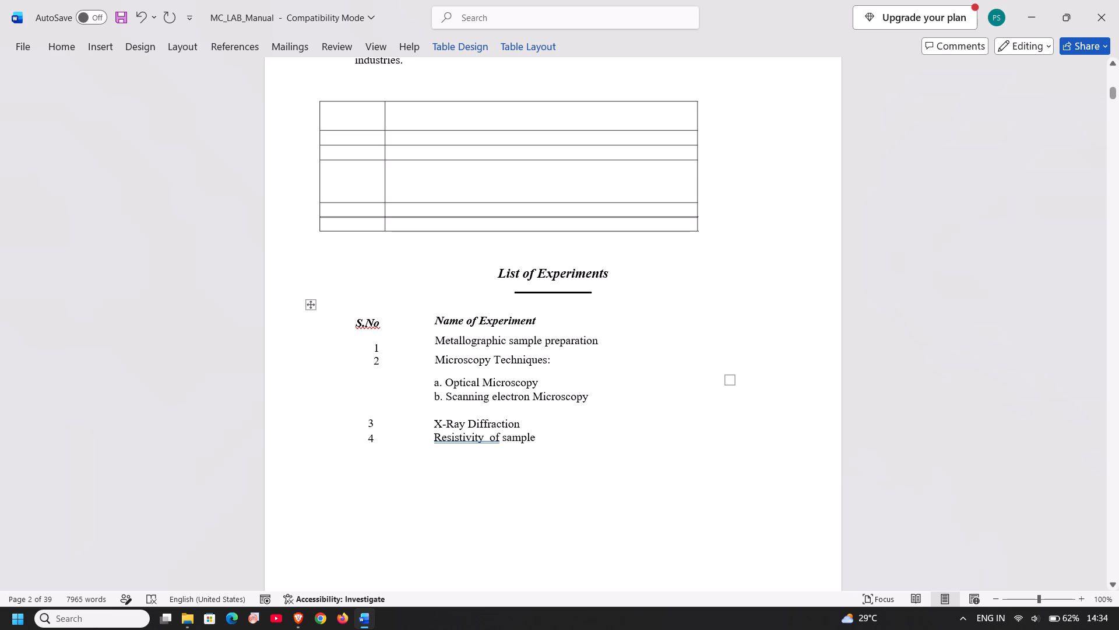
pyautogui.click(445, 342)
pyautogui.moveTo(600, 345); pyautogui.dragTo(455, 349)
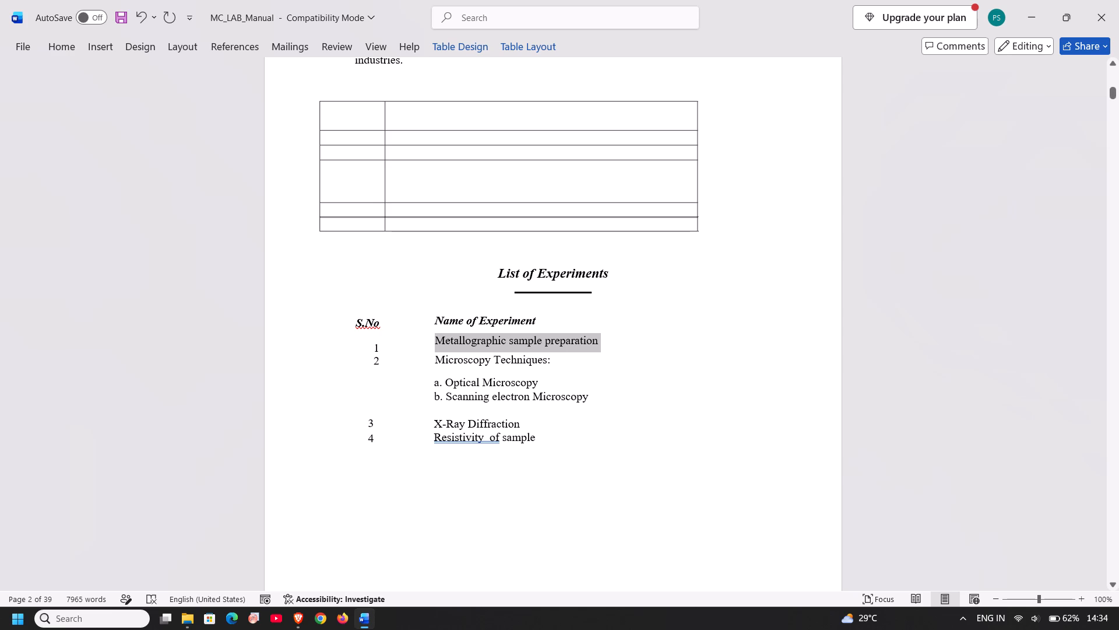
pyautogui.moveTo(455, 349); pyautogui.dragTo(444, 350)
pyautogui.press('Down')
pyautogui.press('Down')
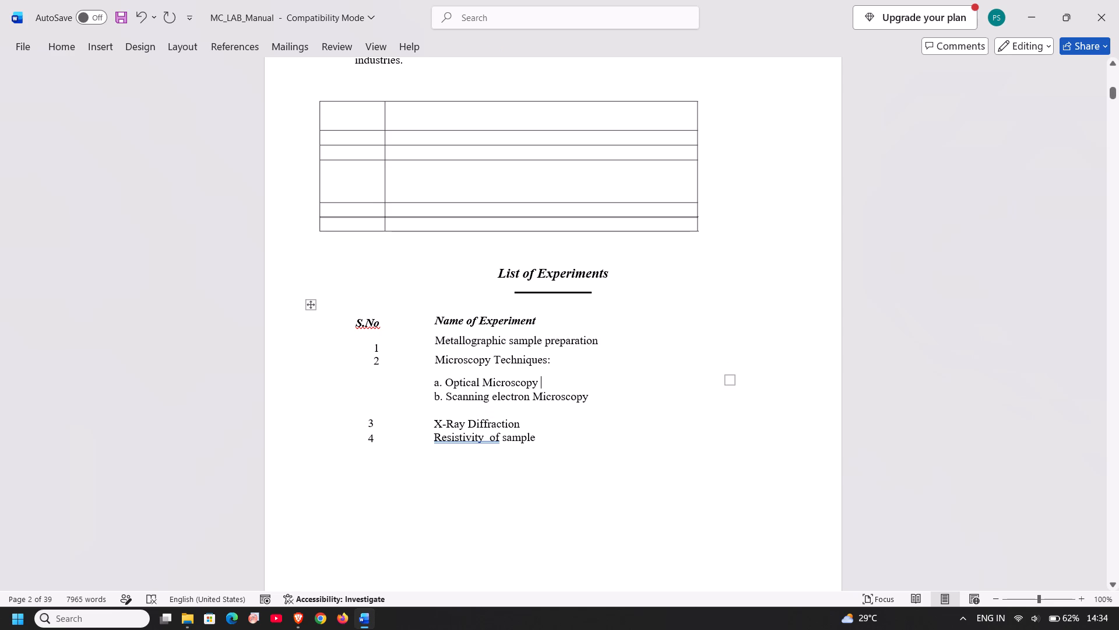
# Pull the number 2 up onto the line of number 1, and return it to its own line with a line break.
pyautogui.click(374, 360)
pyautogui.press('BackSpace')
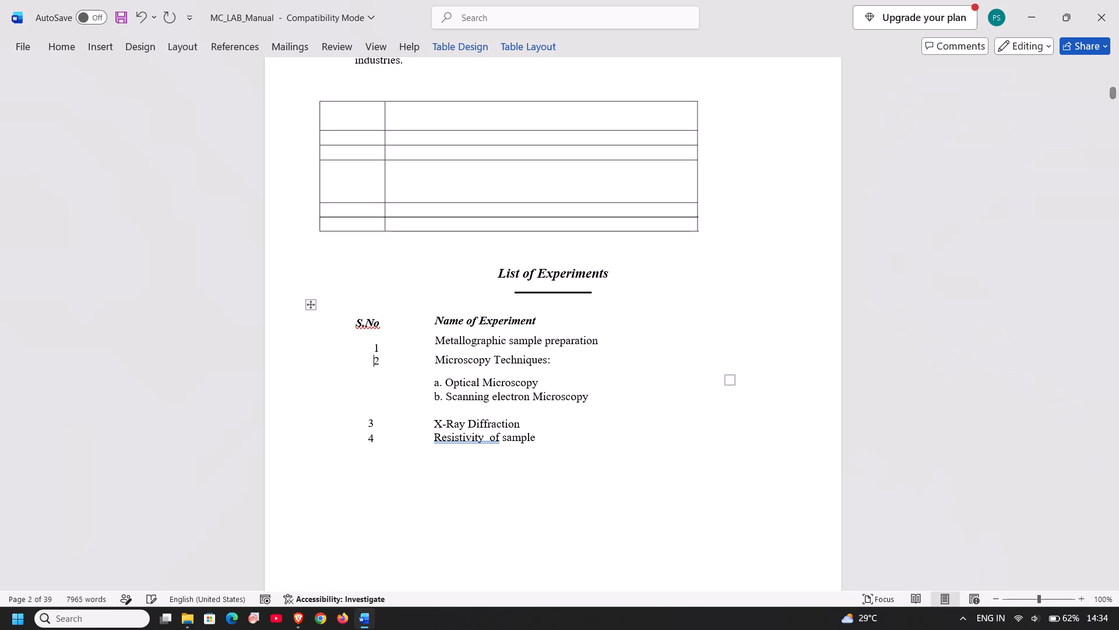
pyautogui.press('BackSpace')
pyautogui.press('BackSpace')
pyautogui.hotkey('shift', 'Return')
# Move the table grid picture from above the List of Experiments heading down over the experiment rows.
pyautogui.click(504, 502)
pyautogui.click(615, 228)
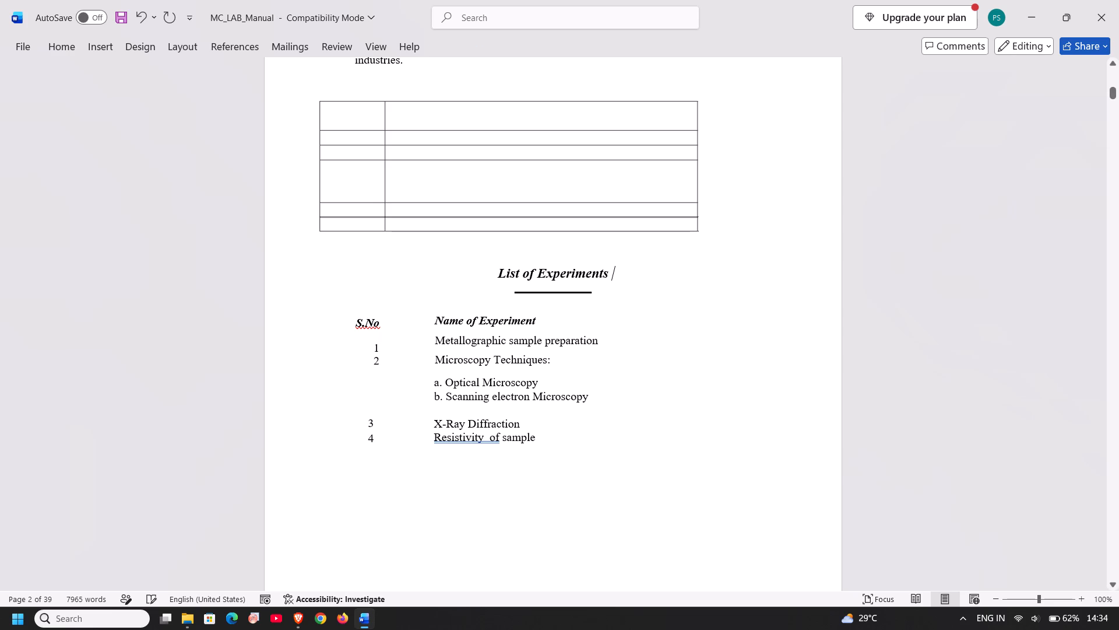
pyautogui.click(634, 231)
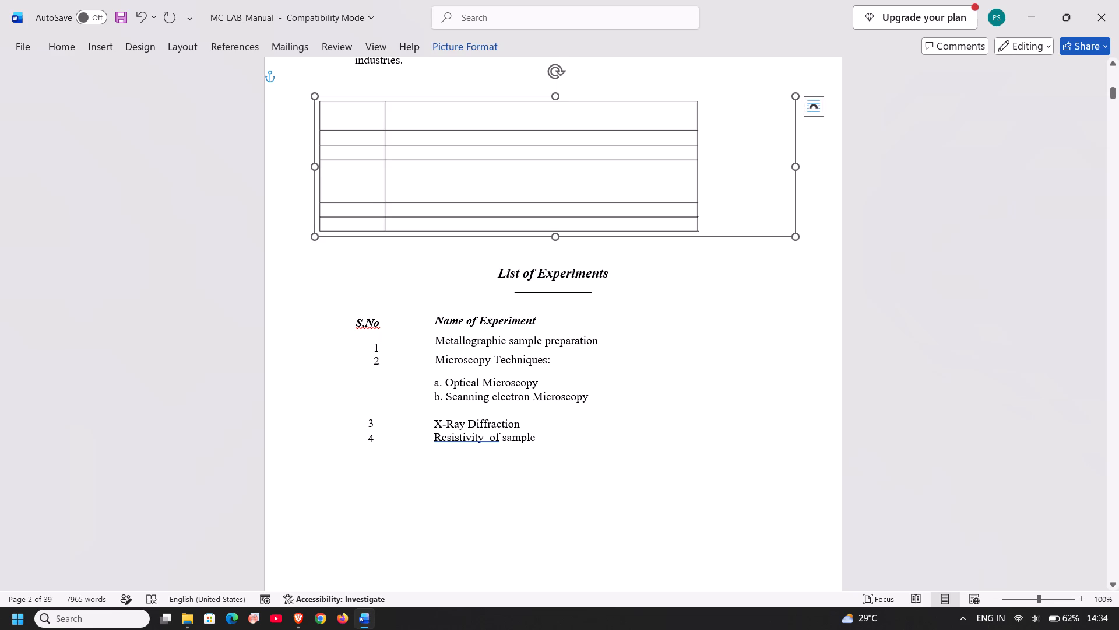
pyautogui.moveTo(643, 235); pyautogui.dragTo(634, 316)
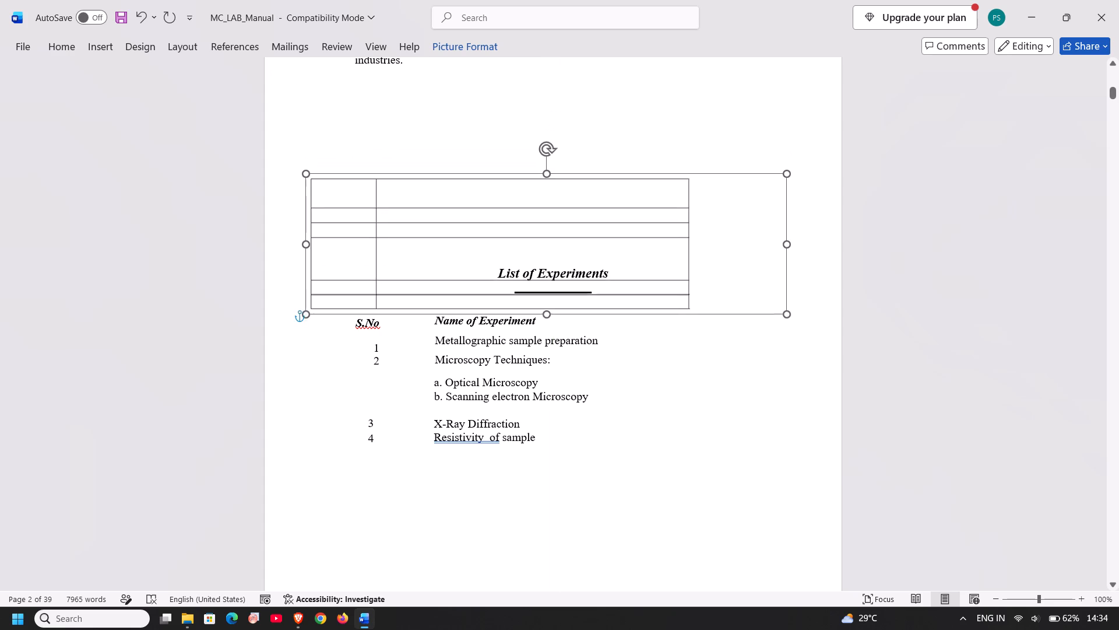
pyautogui.moveTo(634, 316); pyautogui.dragTo(534, 425)
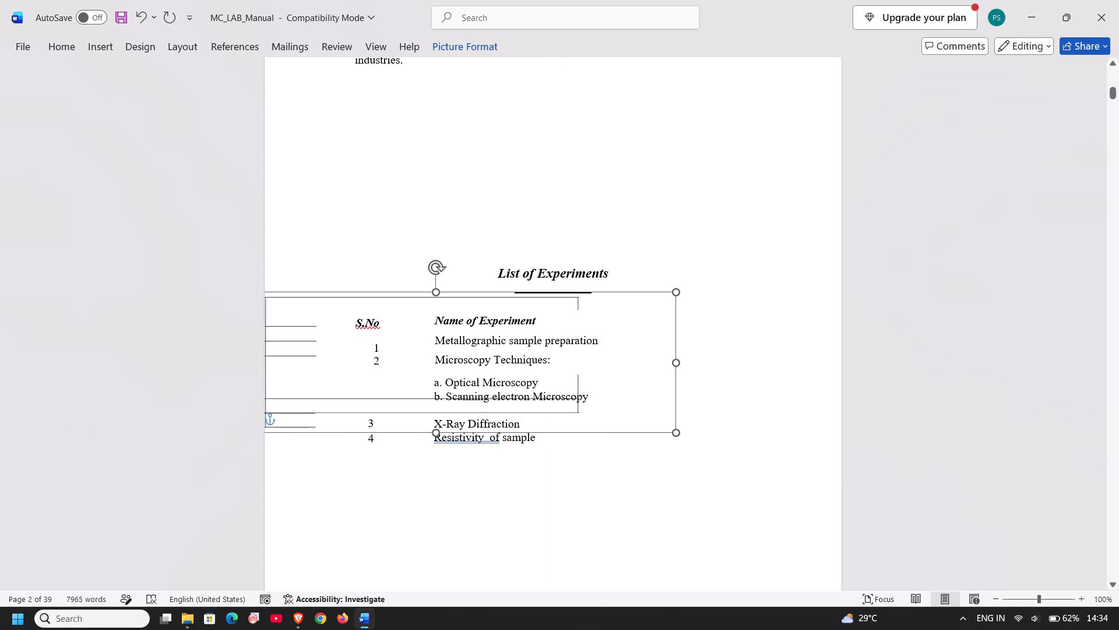
pyautogui.moveTo(534, 425); pyautogui.dragTo(664, 454)
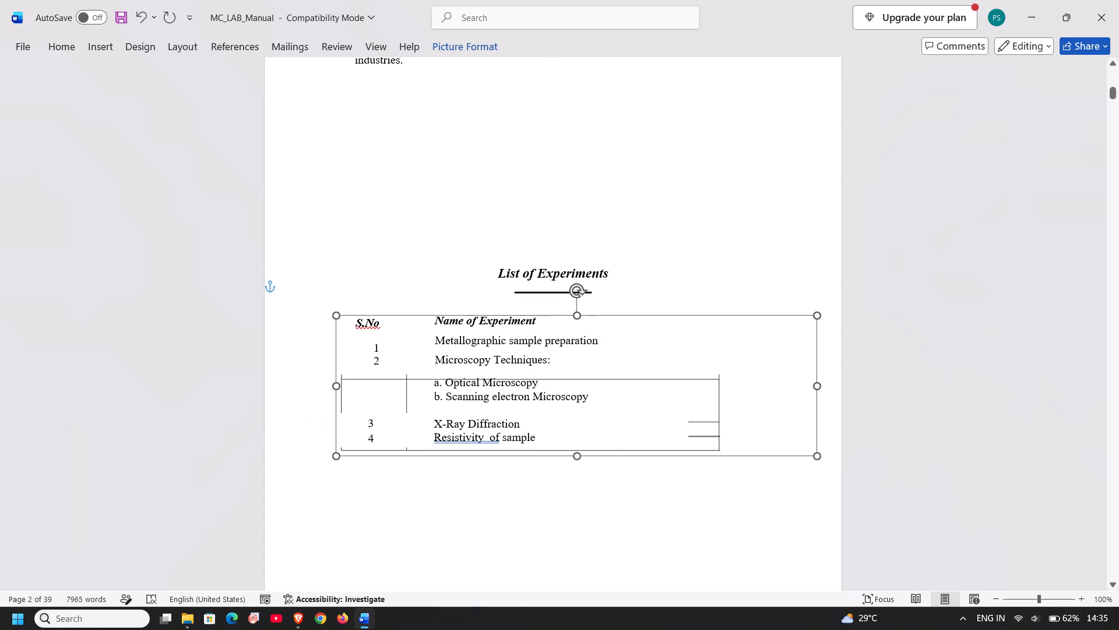
pyautogui.moveTo(664, 454); pyautogui.dragTo(658, 452)
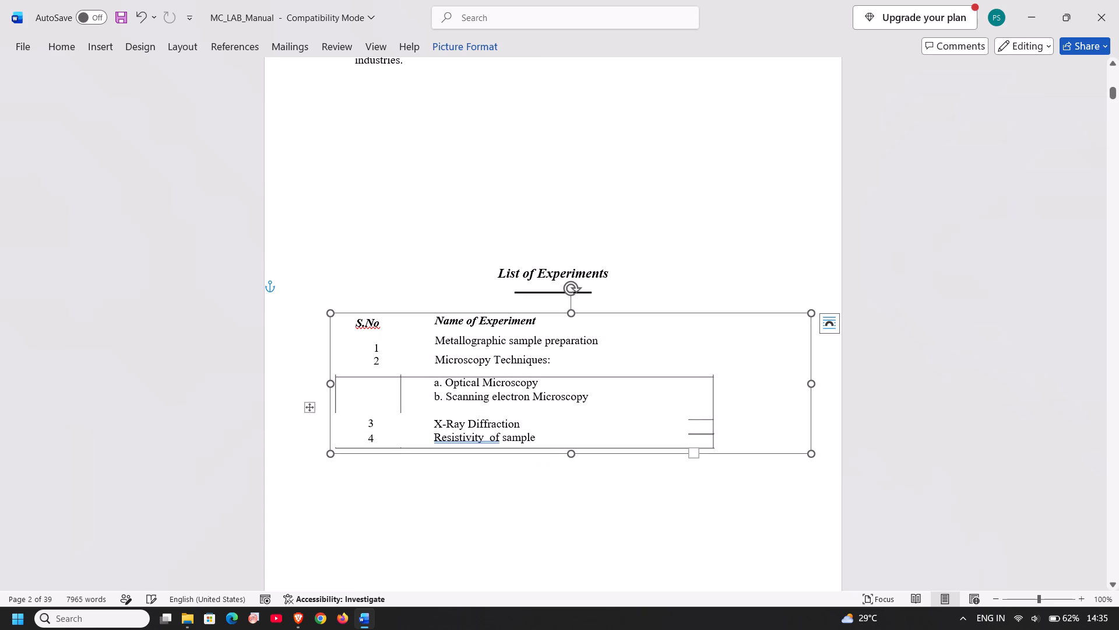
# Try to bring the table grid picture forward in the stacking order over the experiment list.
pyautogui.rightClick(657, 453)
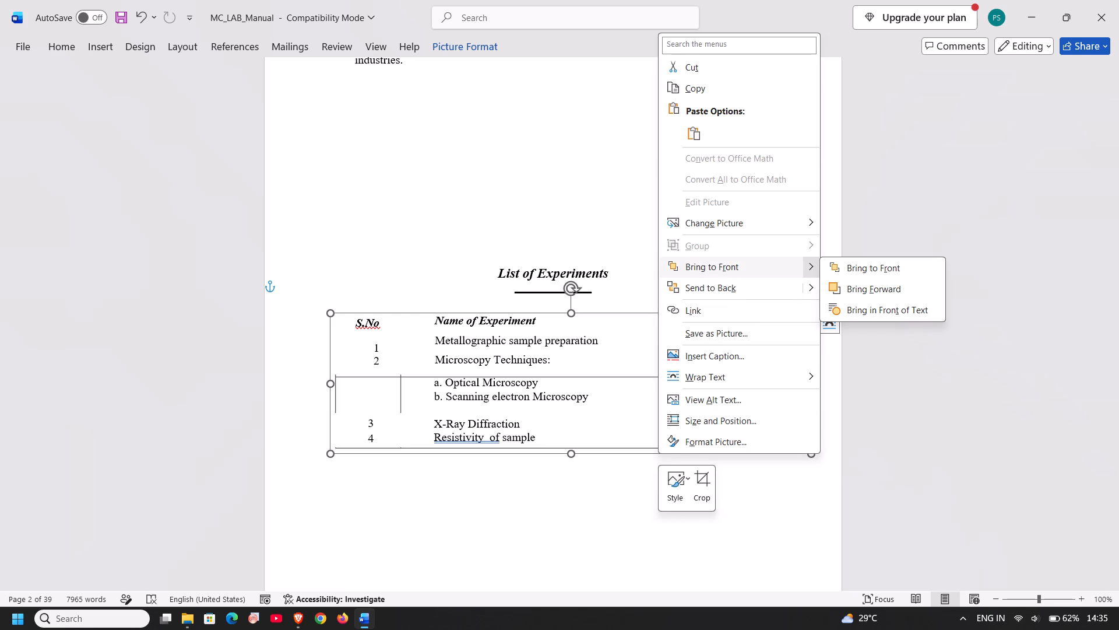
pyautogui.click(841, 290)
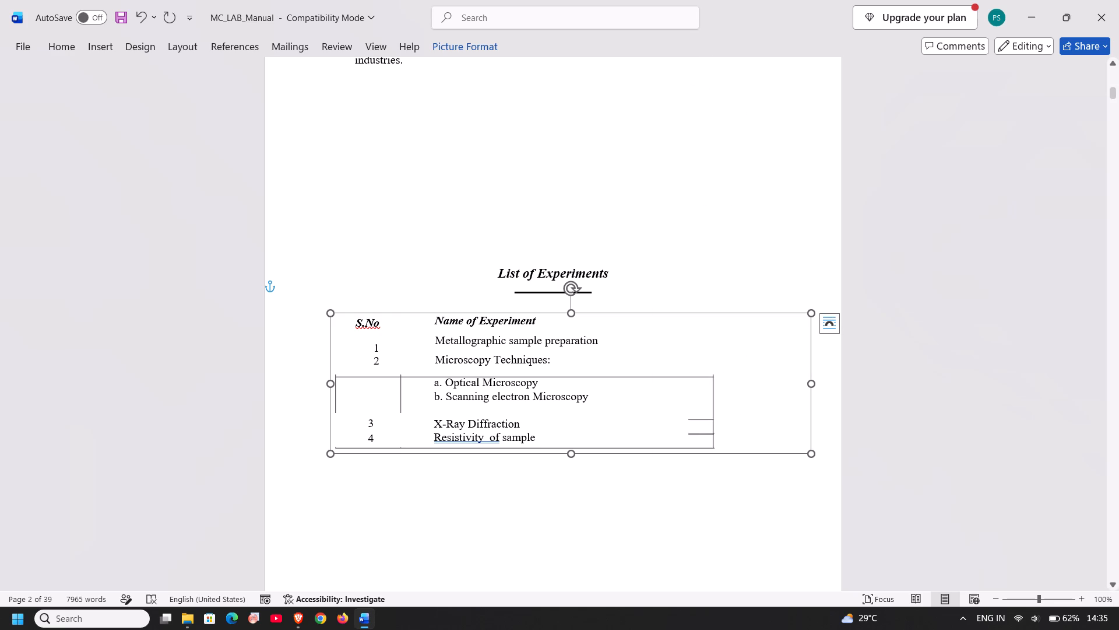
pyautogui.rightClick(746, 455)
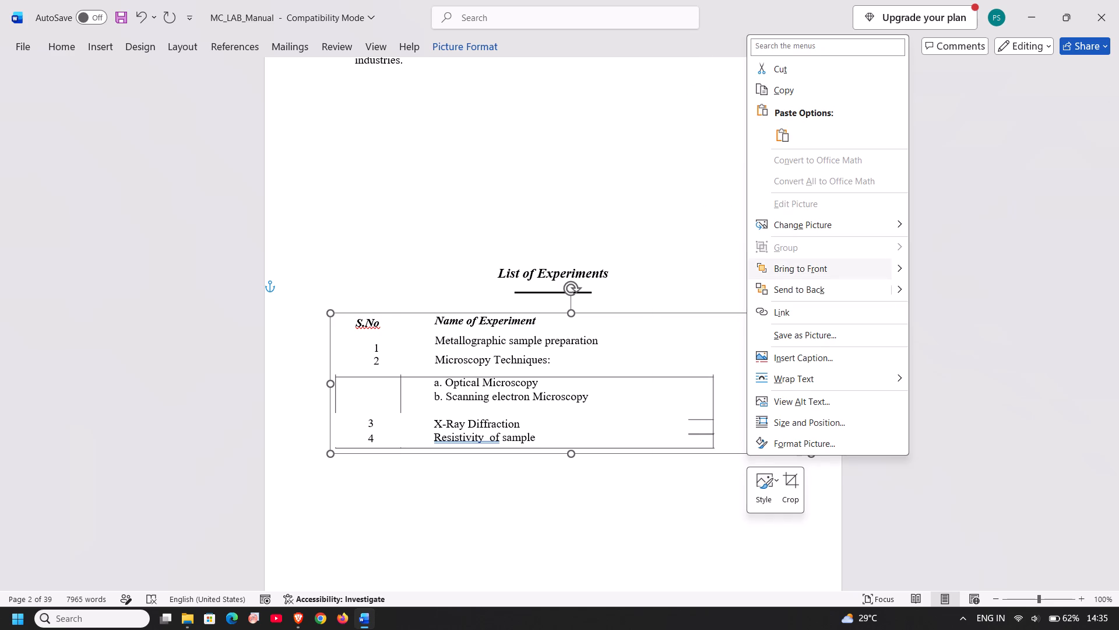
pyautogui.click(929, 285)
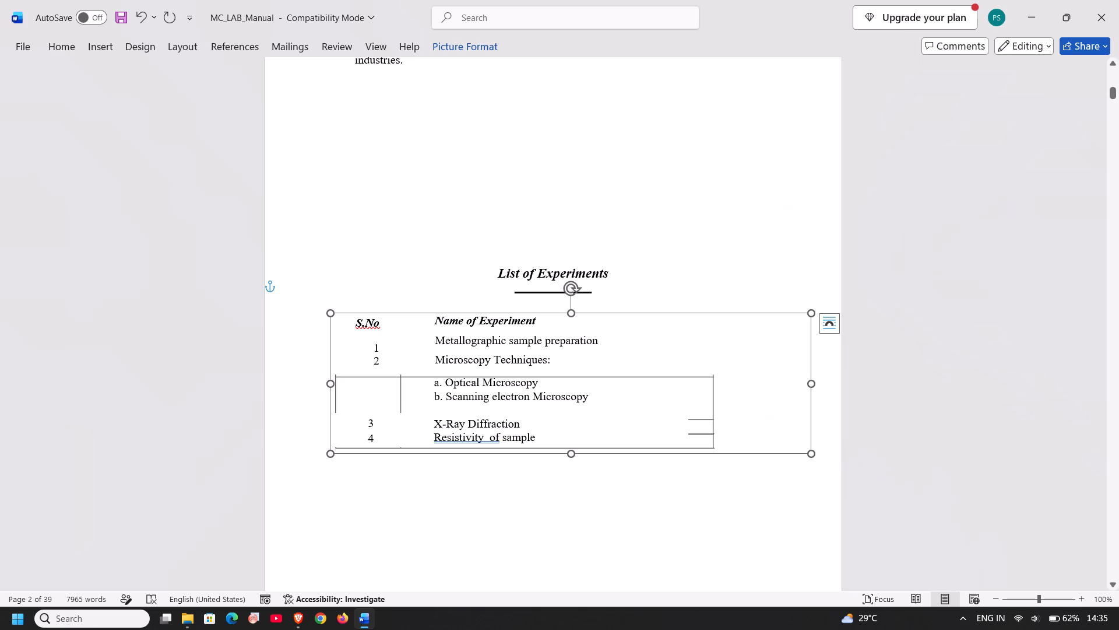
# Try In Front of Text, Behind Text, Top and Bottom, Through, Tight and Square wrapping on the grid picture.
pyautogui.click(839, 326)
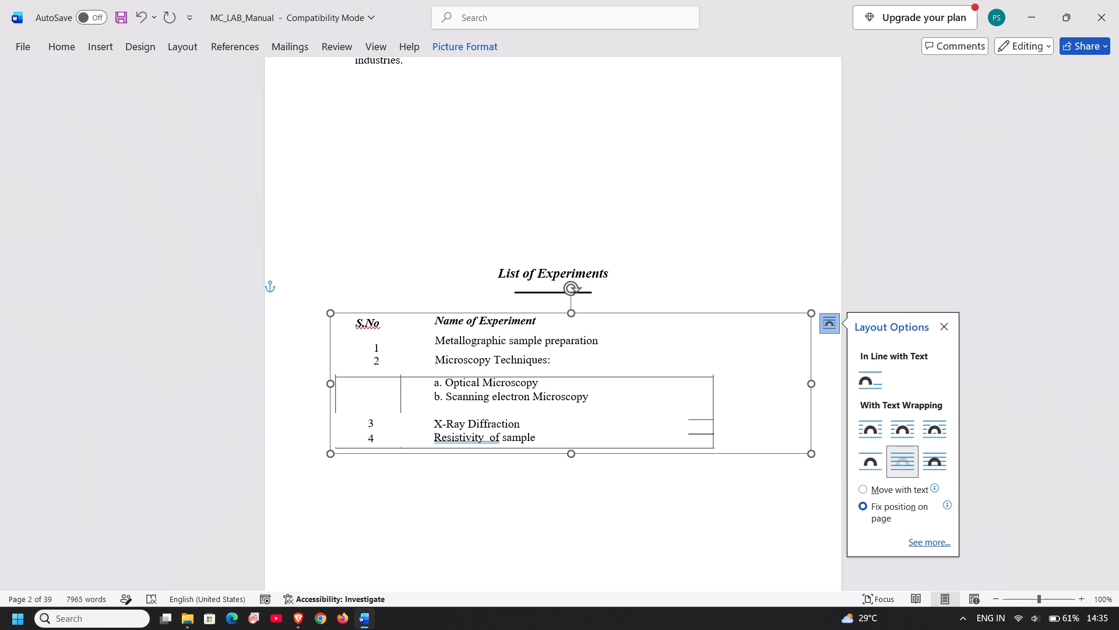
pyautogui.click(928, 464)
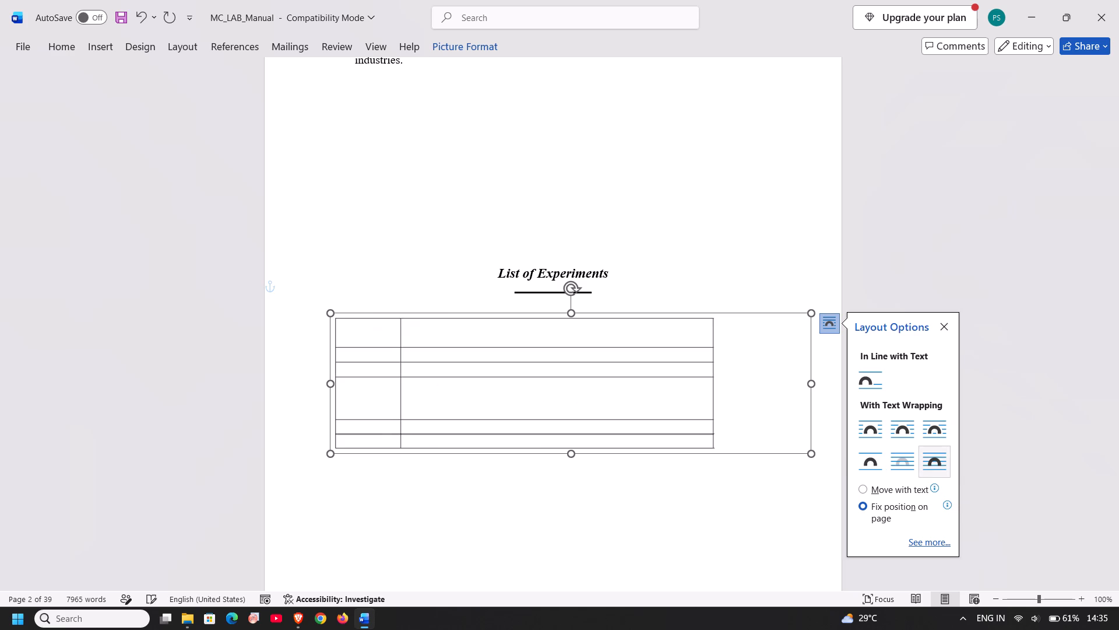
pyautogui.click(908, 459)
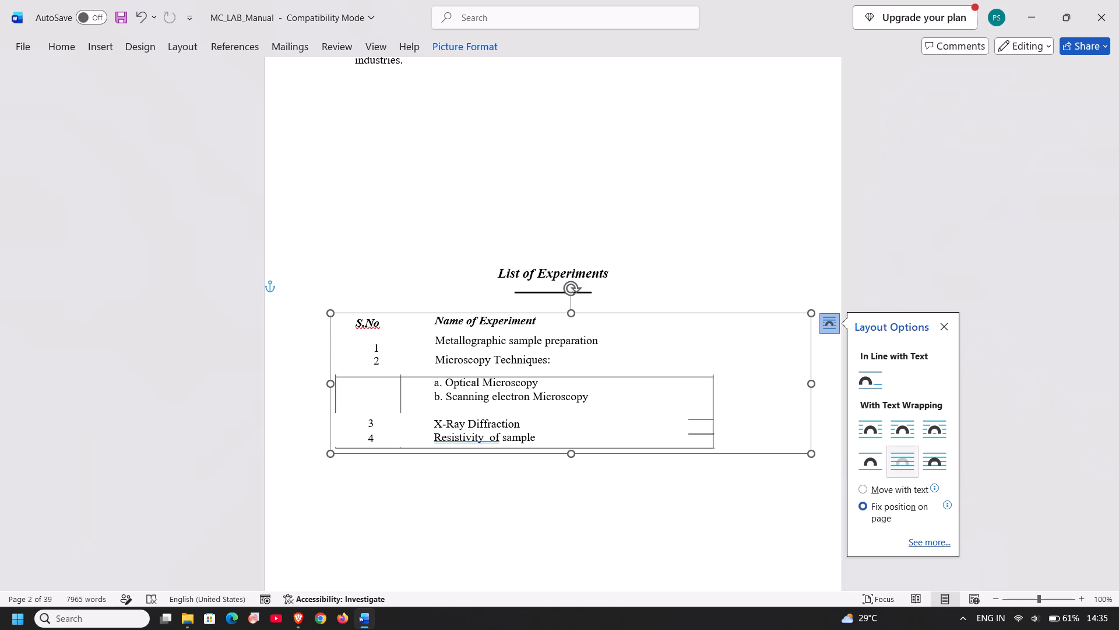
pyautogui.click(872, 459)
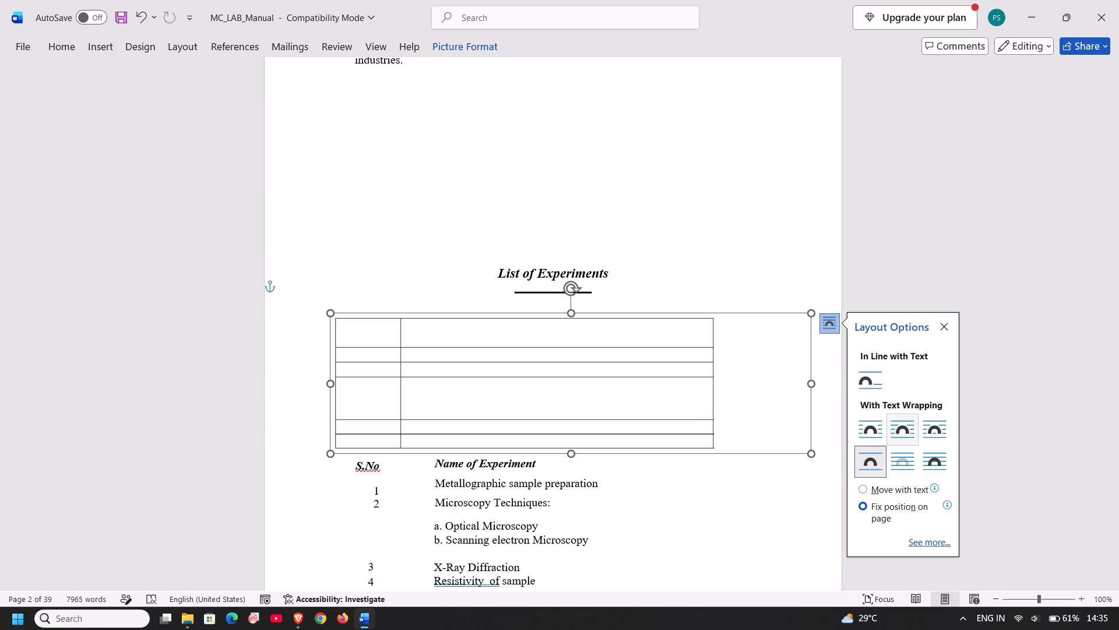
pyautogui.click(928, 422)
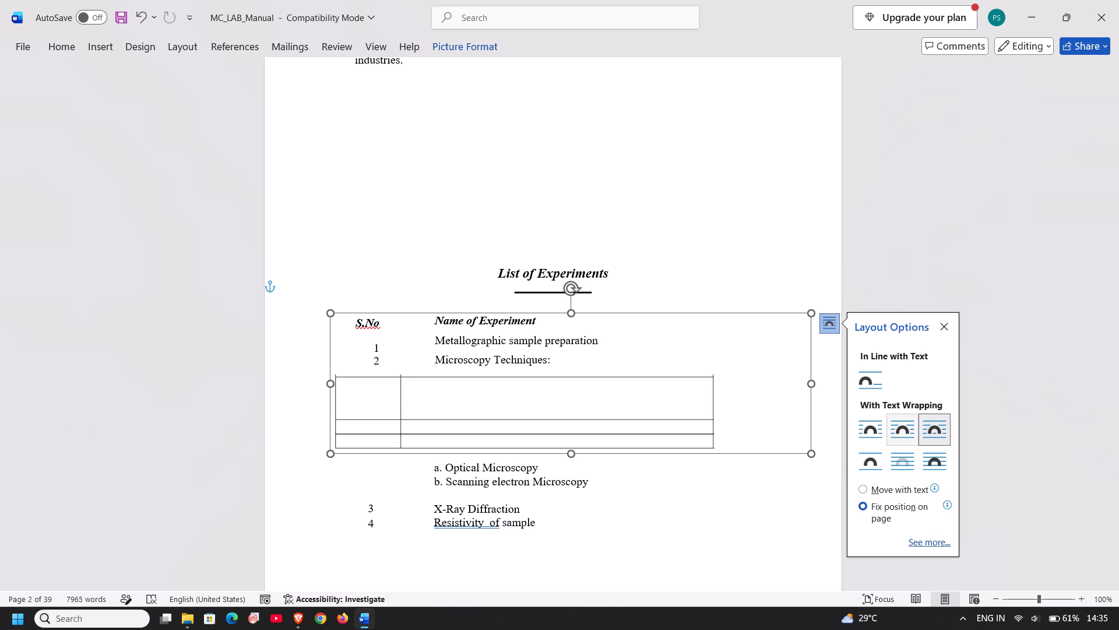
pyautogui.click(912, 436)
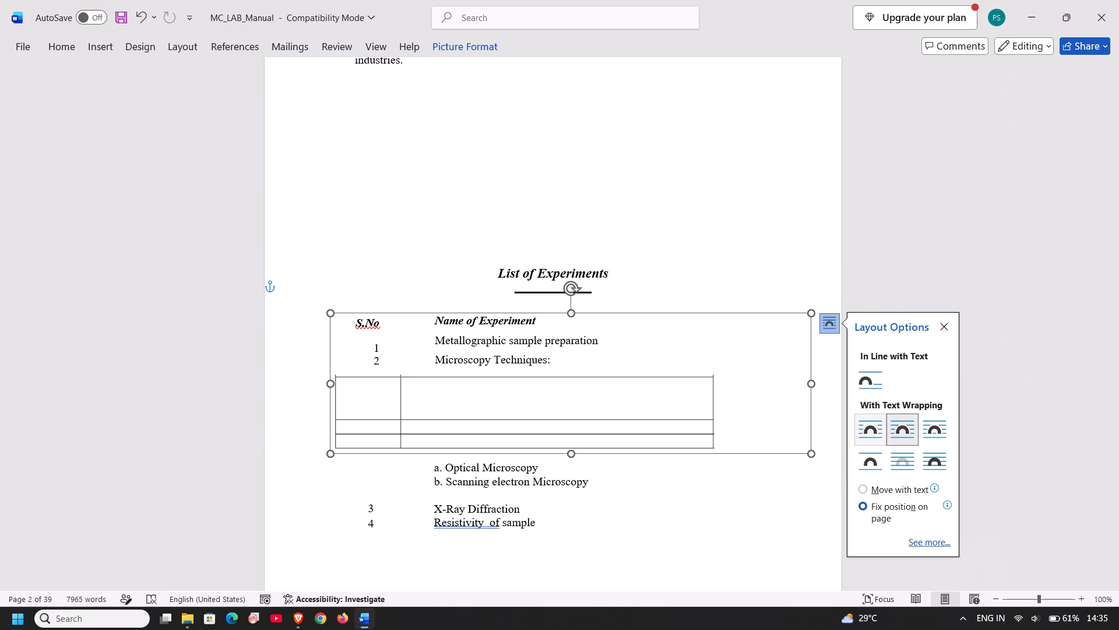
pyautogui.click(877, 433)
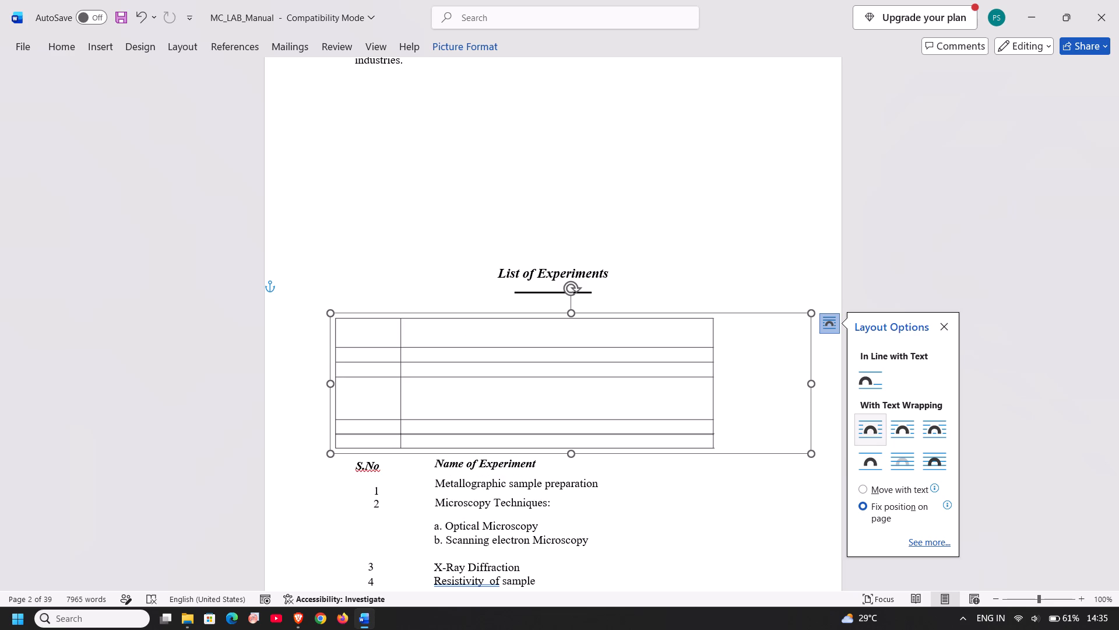
# Set the grid picture in line with text, directly under the List of Experiments heading.
pyautogui.click(869, 384)
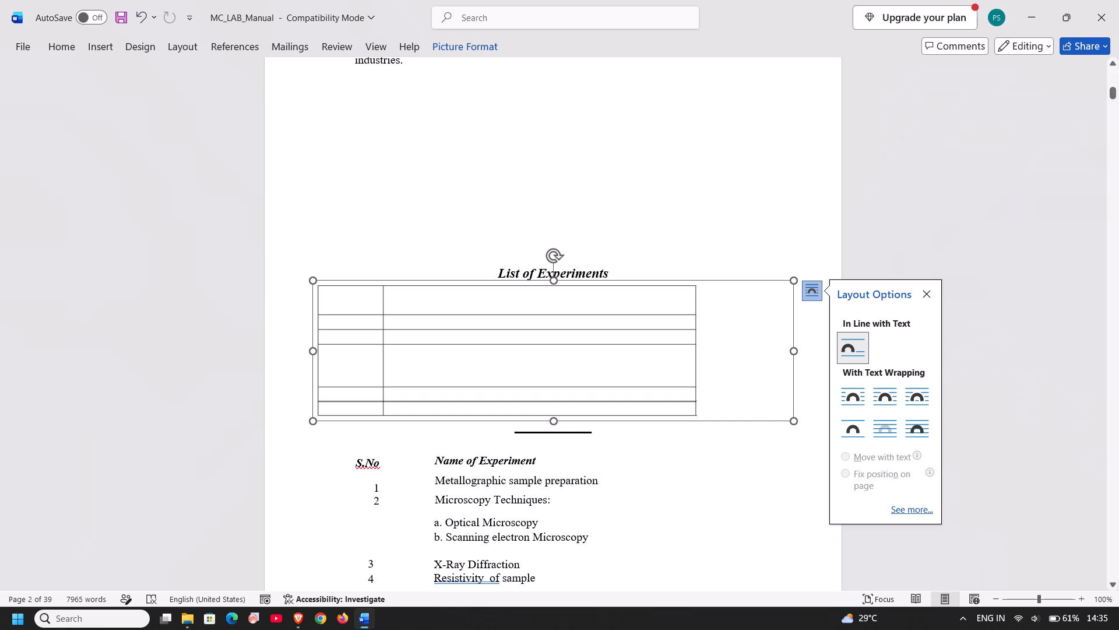
pyautogui.click(415, 325)
pyautogui.doubleClick(422, 321)
# Try In Front of Text and Behind Text wrapping on the grid picture, and settle on Through wrapping.
pyautogui.click(912, 435)
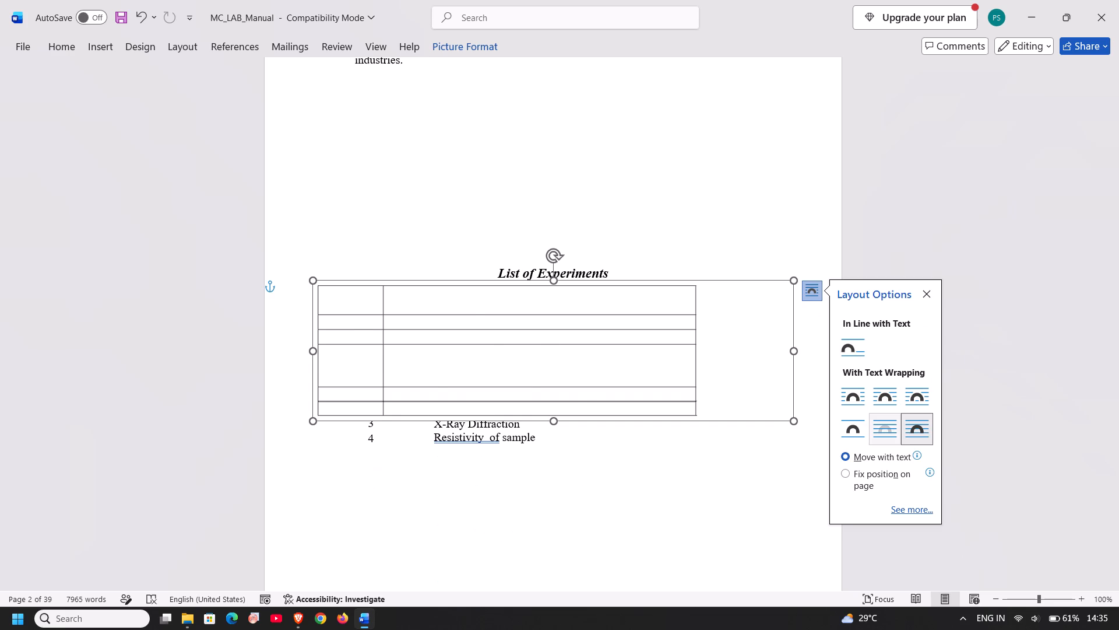
pyautogui.click(877, 423)
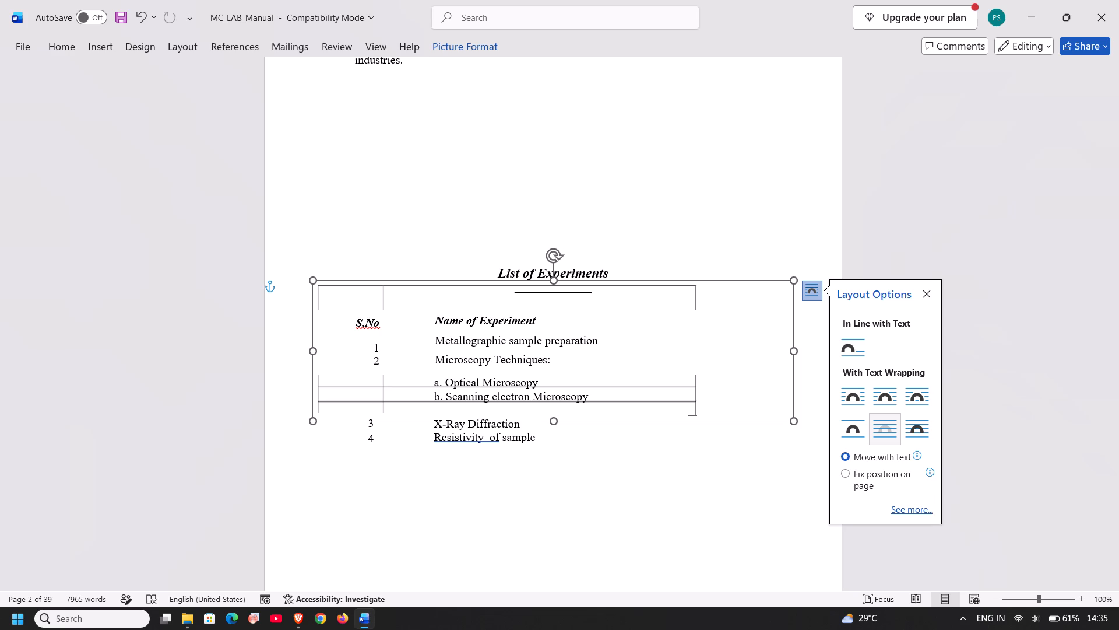
pyautogui.click(924, 435)
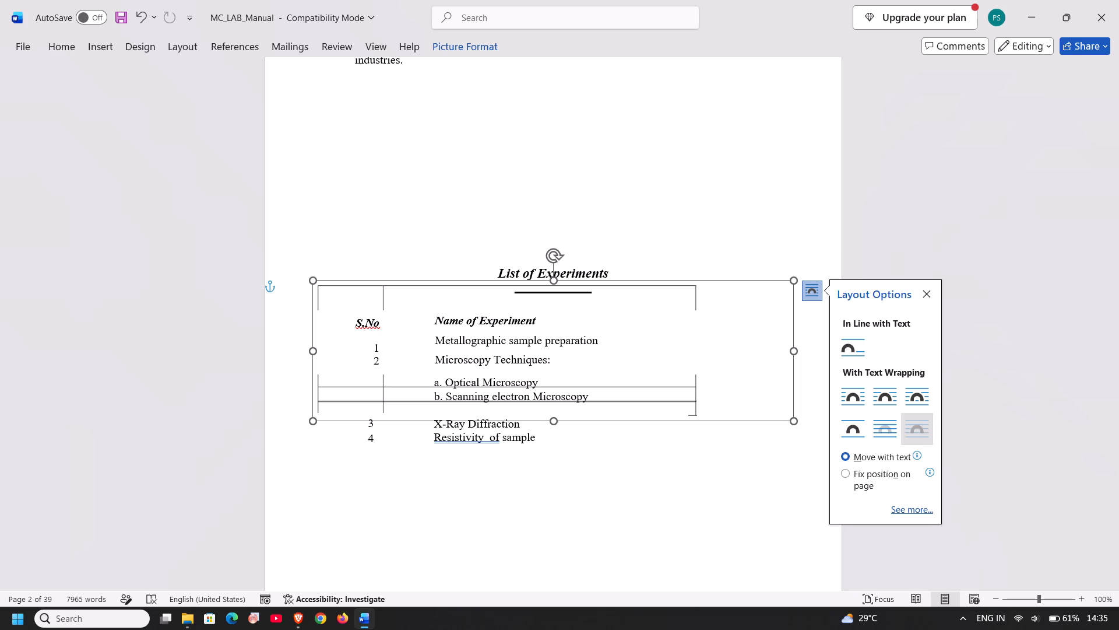
pyautogui.click(909, 393)
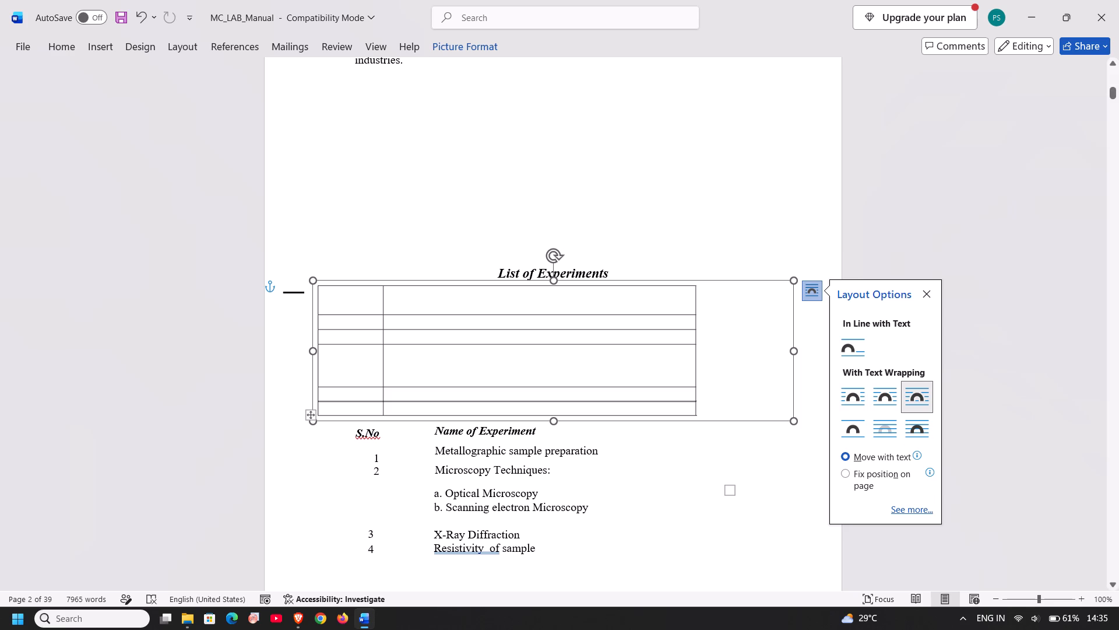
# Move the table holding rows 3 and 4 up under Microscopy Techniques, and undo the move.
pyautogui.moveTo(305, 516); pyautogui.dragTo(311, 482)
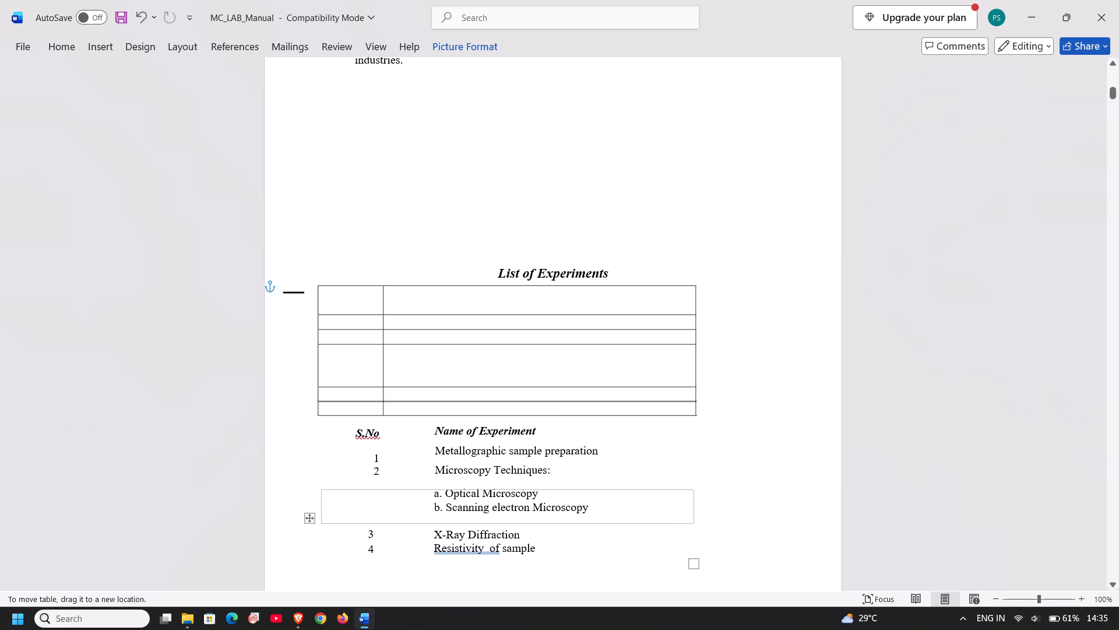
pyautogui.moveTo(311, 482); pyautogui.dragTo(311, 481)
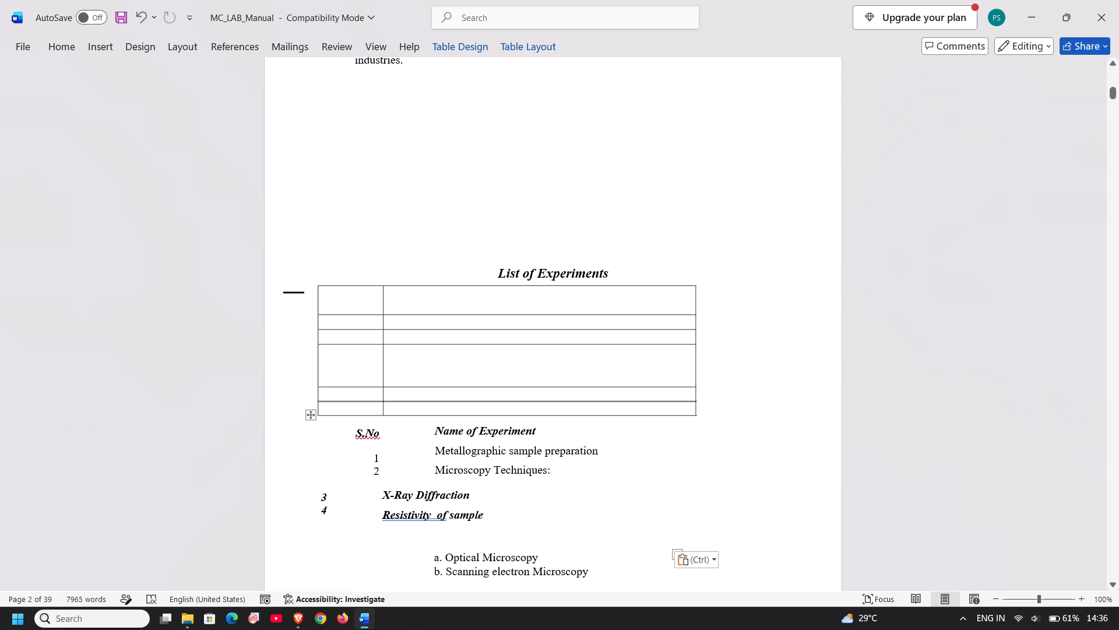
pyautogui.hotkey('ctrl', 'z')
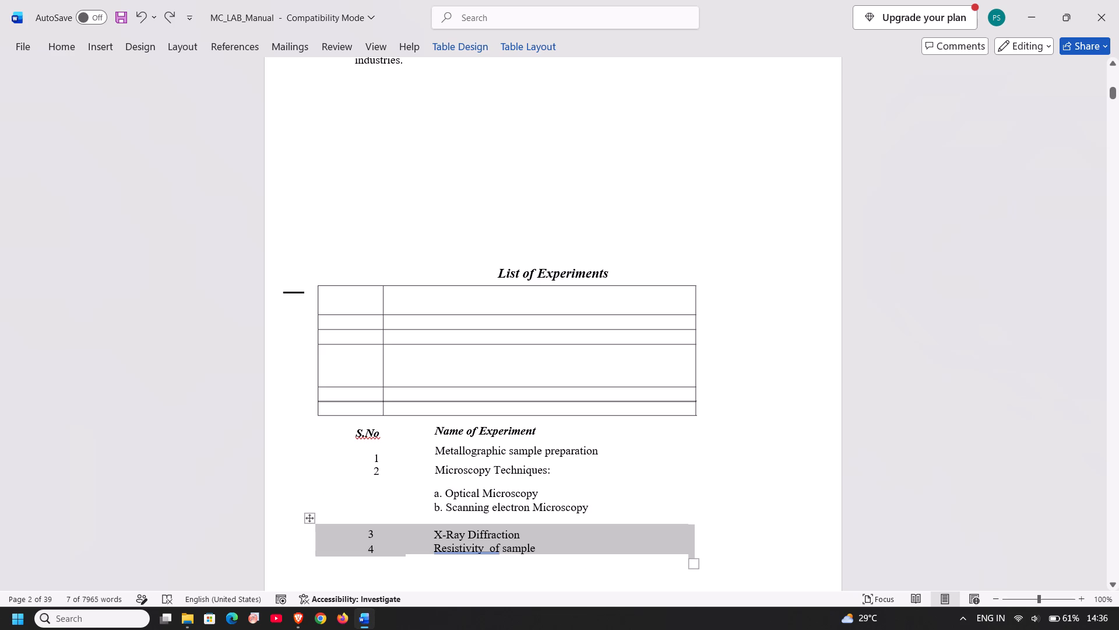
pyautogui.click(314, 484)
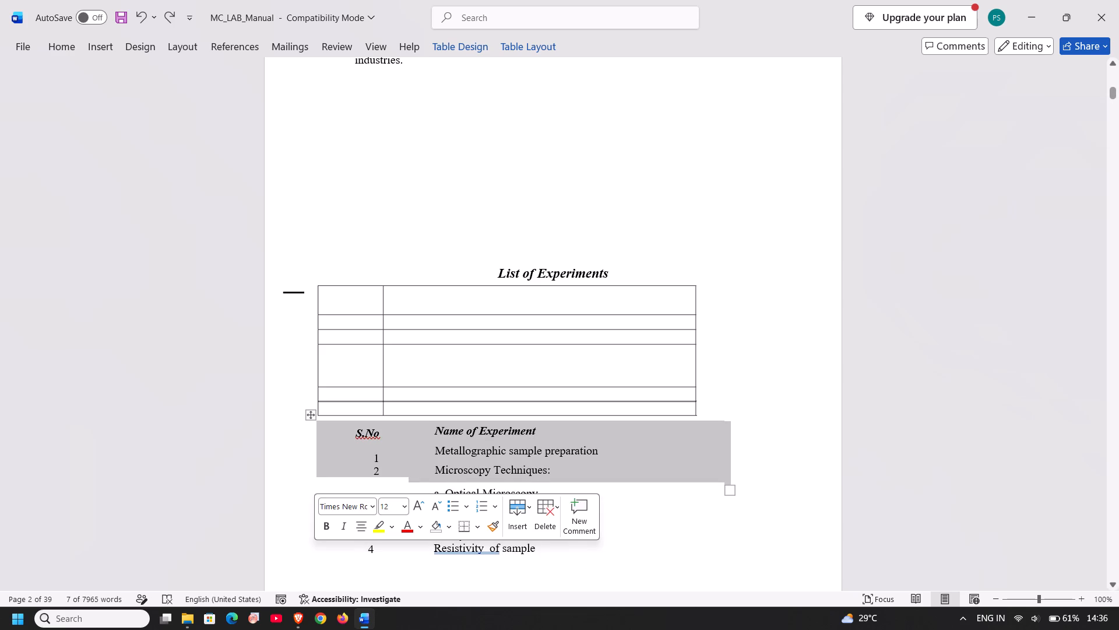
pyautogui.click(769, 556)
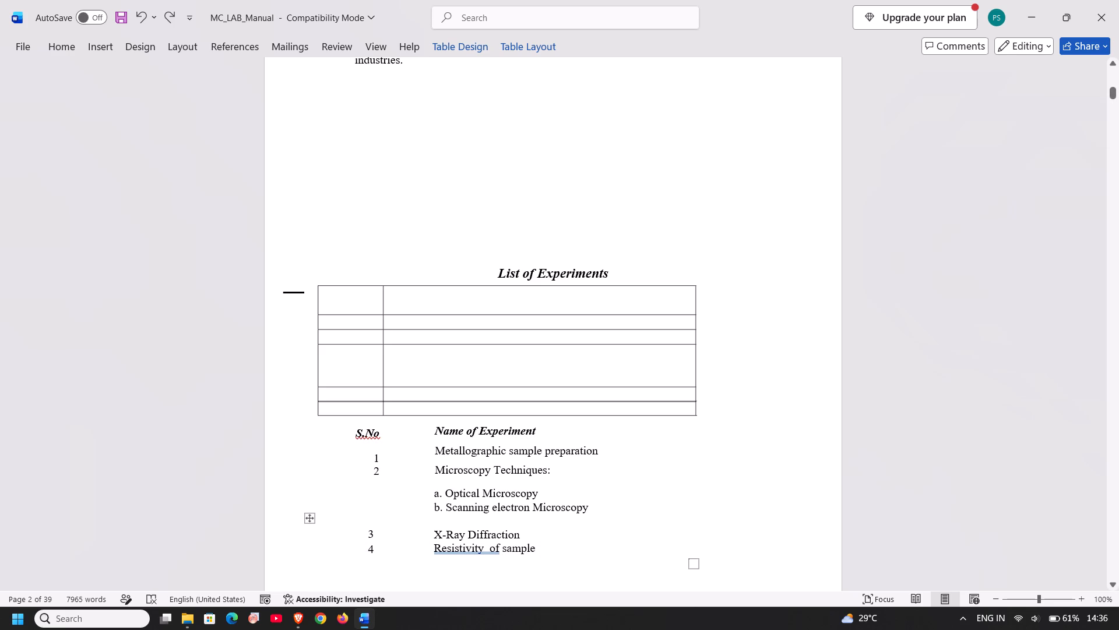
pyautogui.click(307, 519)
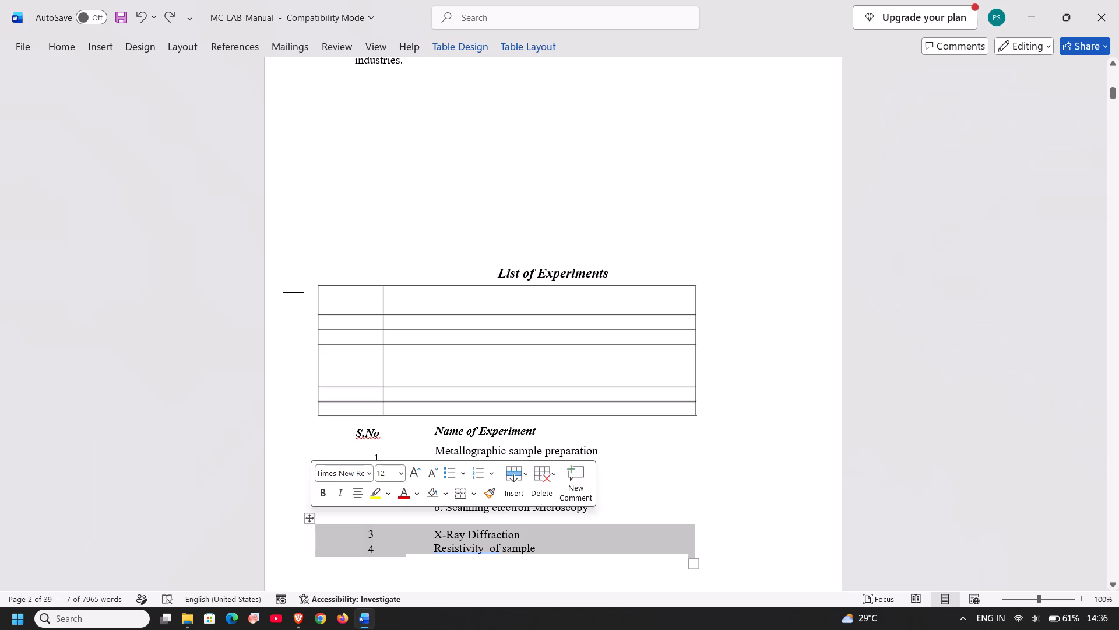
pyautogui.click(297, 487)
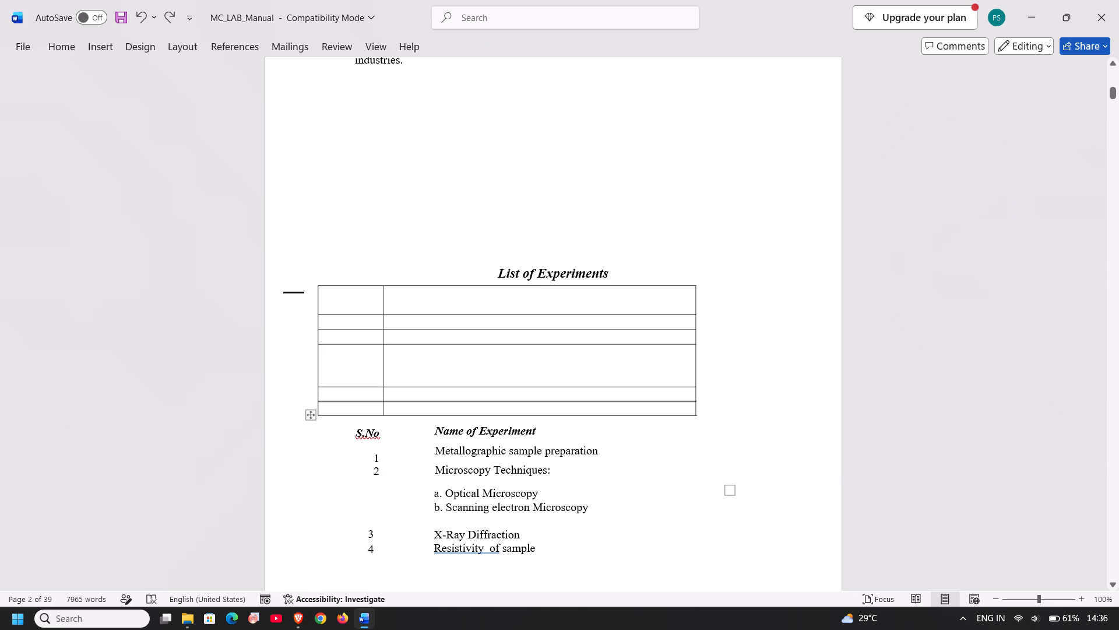
# Move the table holding the S.No header and rows 1 and 2 up onto the grid picture, under the List of Experiments heading.
pyautogui.moveTo(309, 415); pyautogui.dragTo(313, 332)
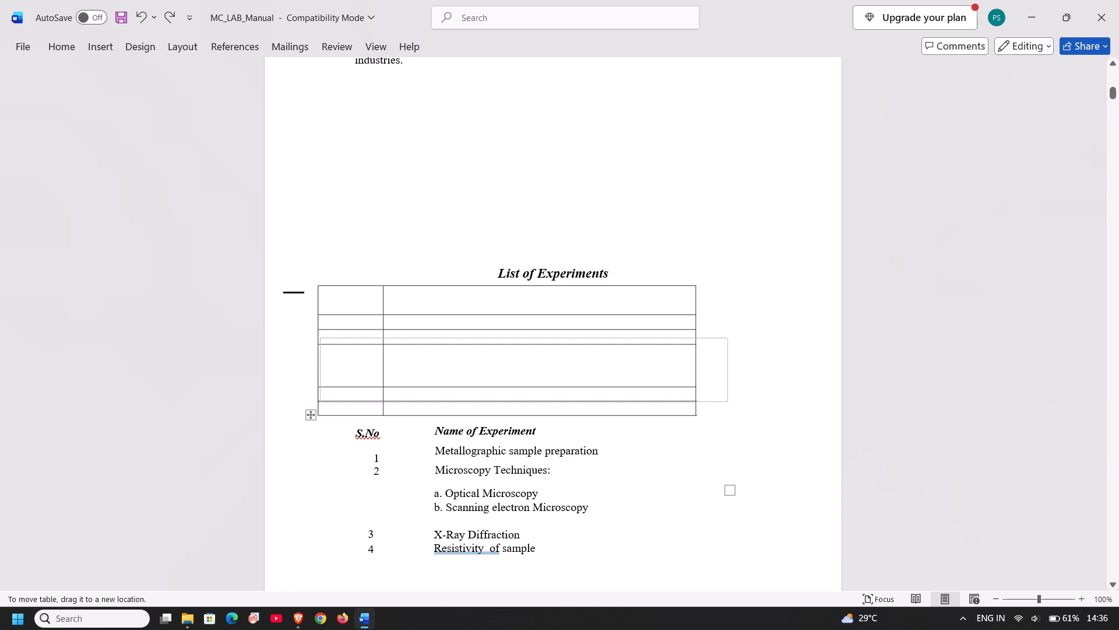
pyautogui.moveTo(313, 332); pyautogui.dragTo(307, 282)
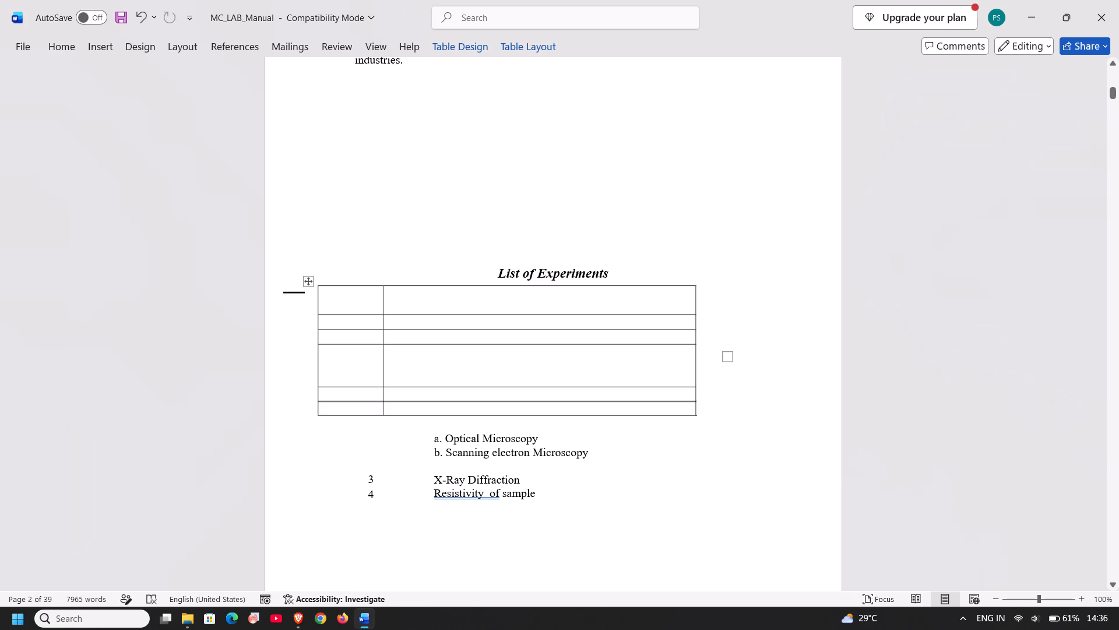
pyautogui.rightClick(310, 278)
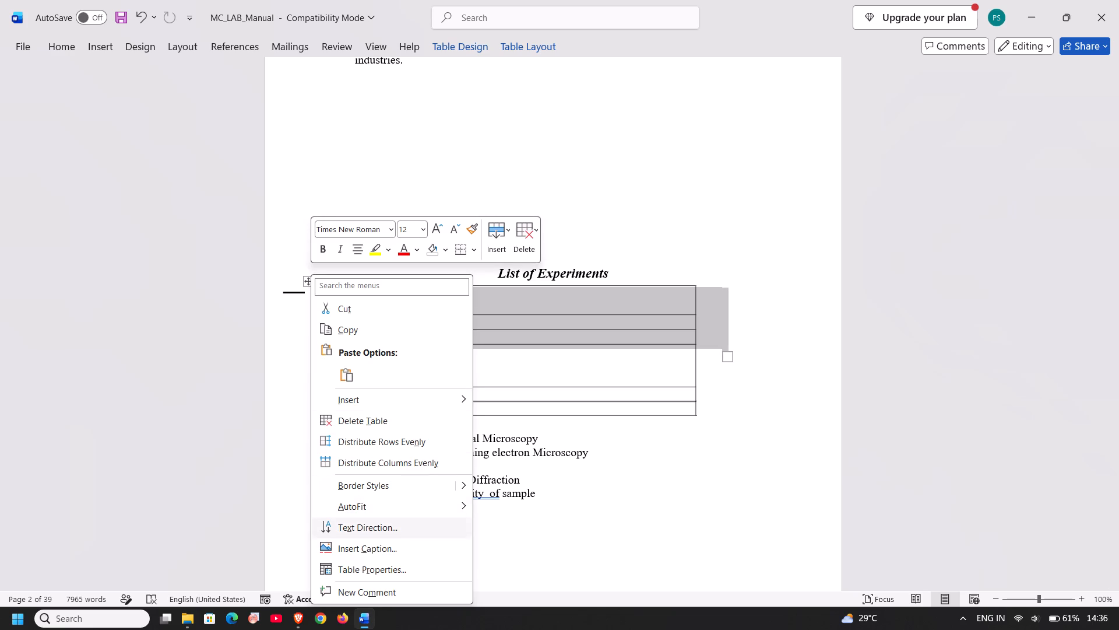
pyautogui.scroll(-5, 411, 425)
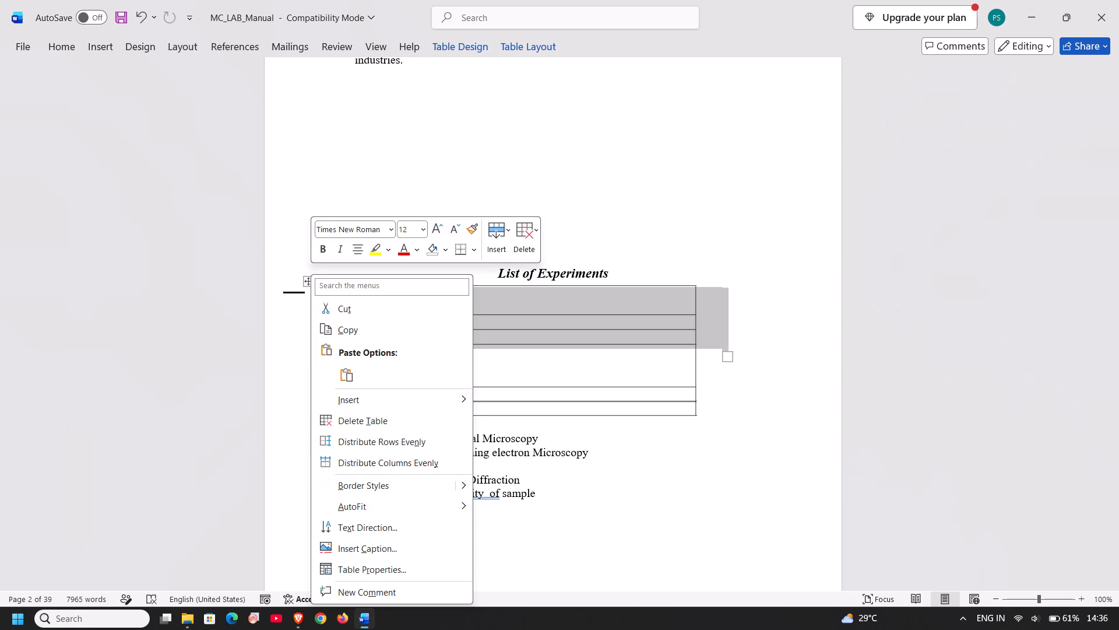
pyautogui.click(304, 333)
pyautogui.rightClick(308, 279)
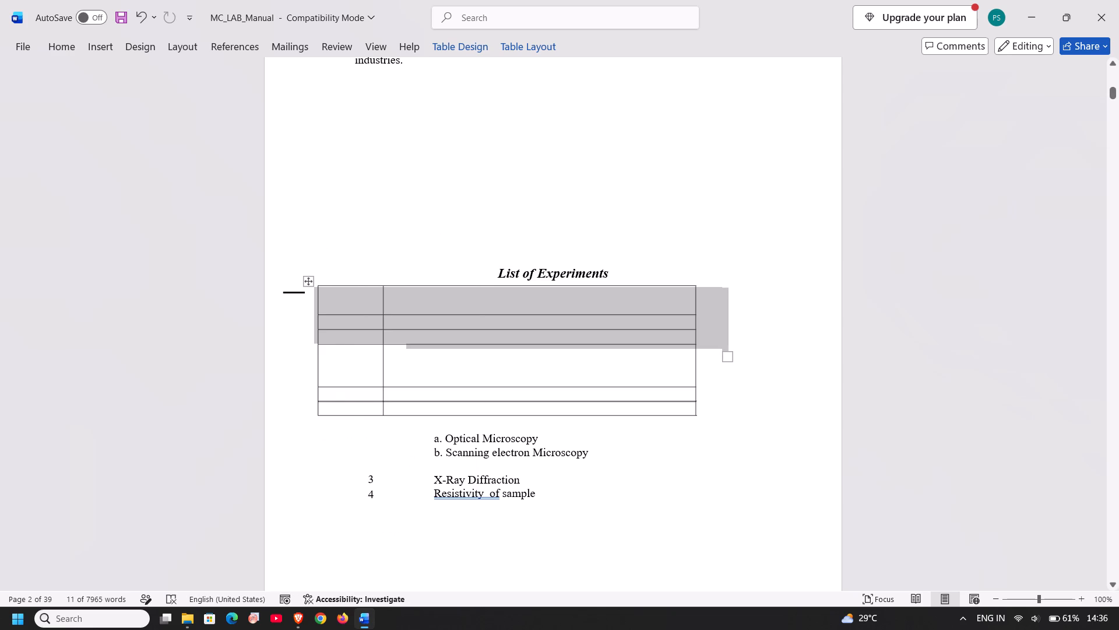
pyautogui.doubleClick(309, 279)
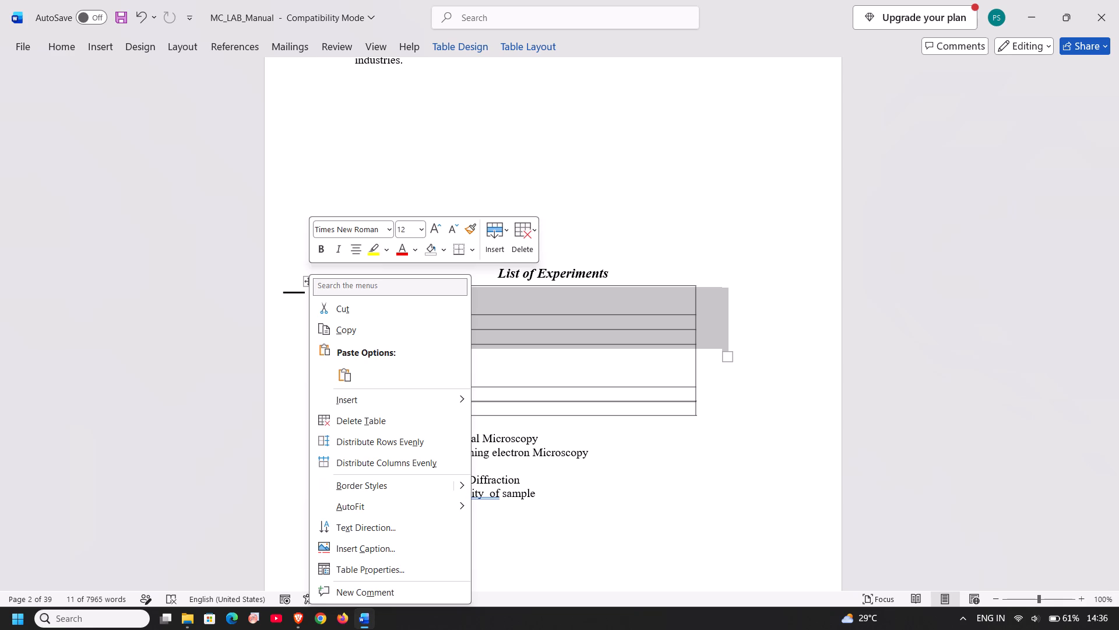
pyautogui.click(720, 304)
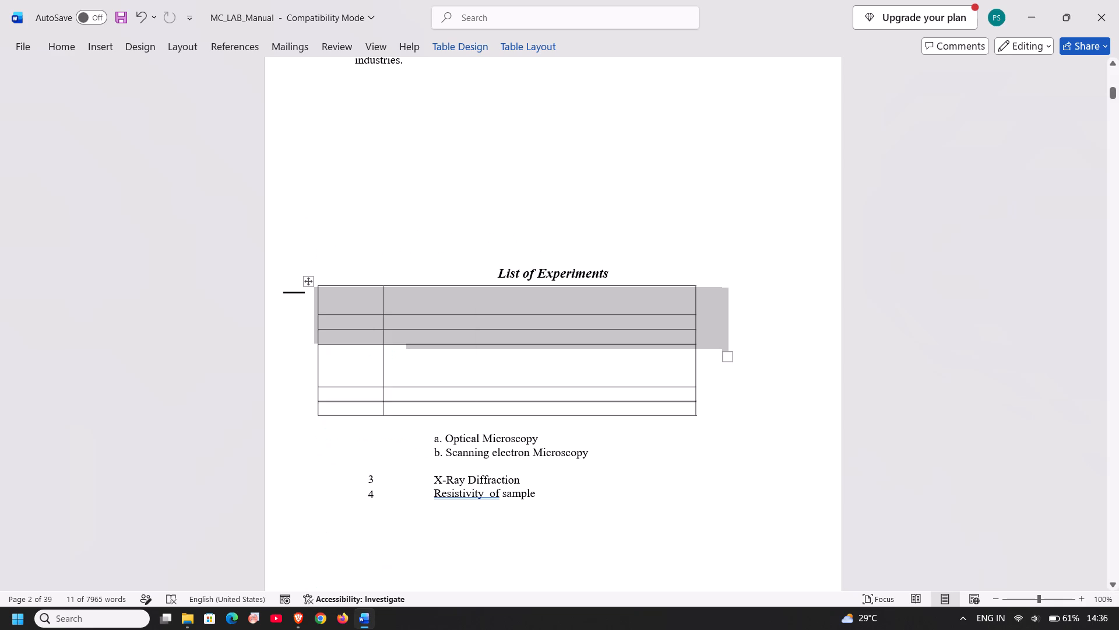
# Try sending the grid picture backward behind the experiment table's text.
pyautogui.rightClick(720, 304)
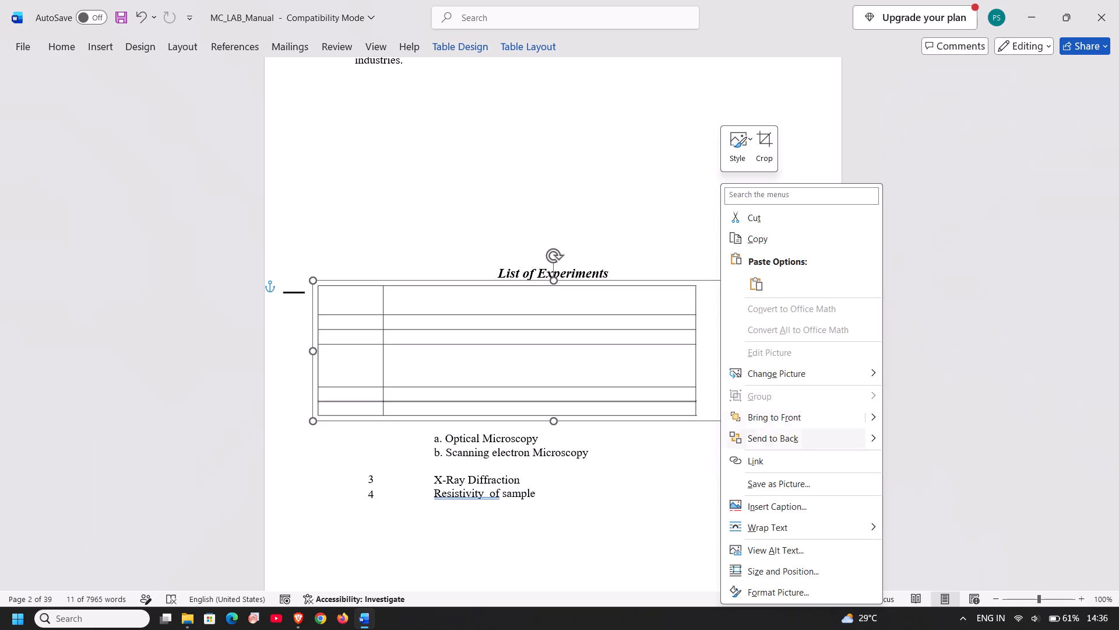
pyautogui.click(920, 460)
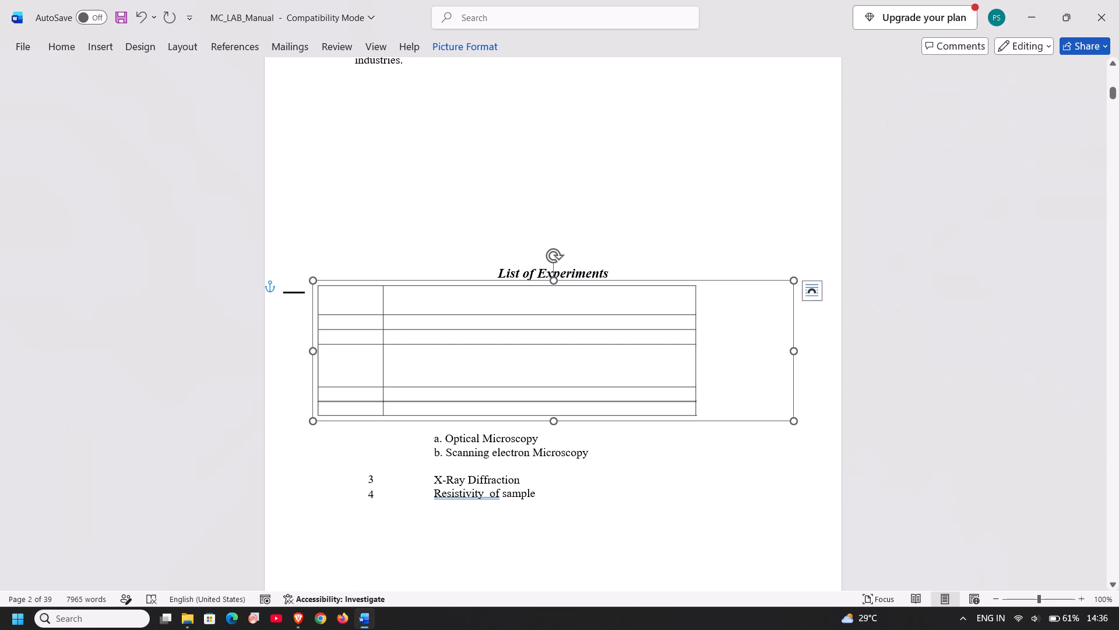
# Undo the table moves and the grid picture's wrapping and position changes, back to the picture overlapping the experiment rows under the short line.
pyautogui.hotkey('ctrl', 'z')
pyautogui.hotkey('ctrl', 'z')
pyautogui.hotkey('ctrl', 'z')
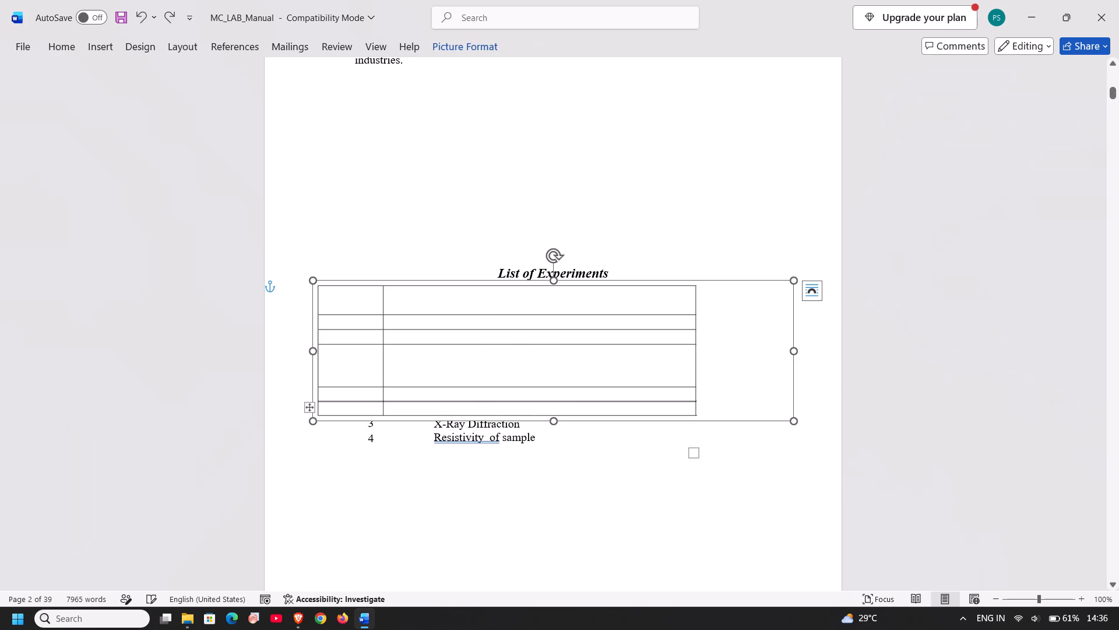
pyautogui.hotkey('ctrl', 'z')
pyautogui.hotkey('ctrl', 'z')
pyautogui.hotkey('ctrl', 'z')
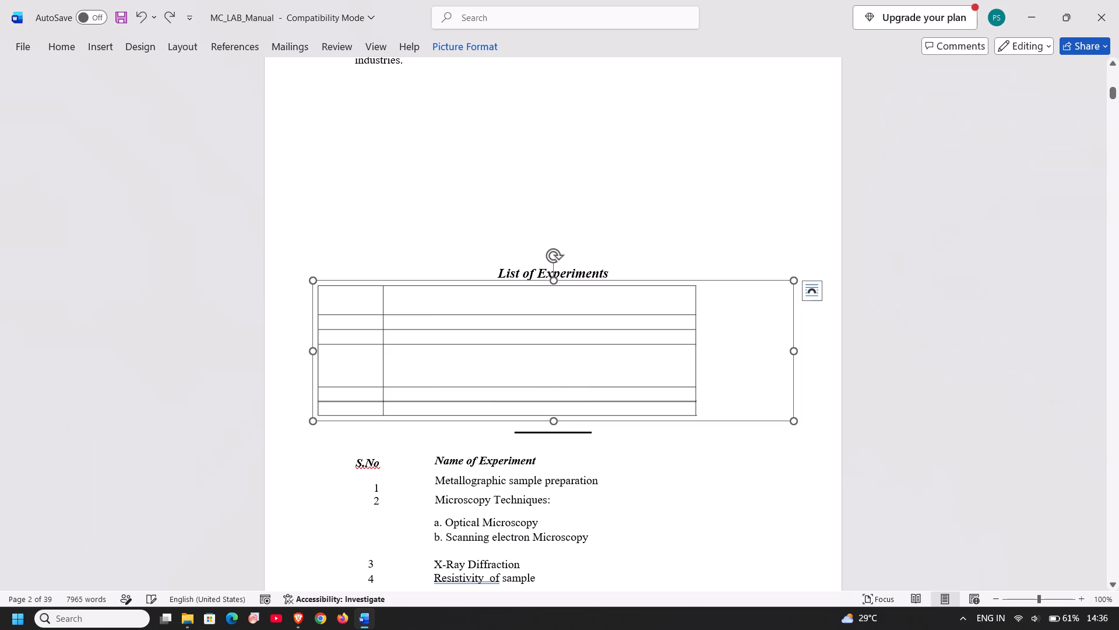
pyautogui.hotkey('ctrl', 'z')
pyautogui.hotkey('ctrl', 'z')
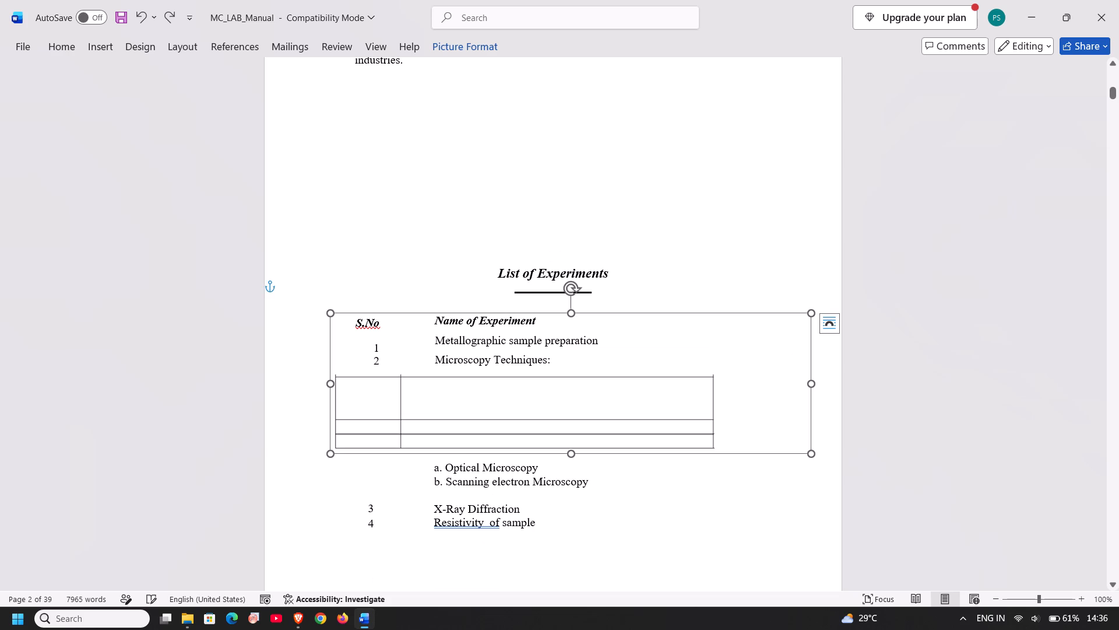
pyautogui.hotkey('ctrl', 'z')
pyautogui.hotkey('ctrl', 'z')
pyautogui.hotkey('ctrl', 'z')
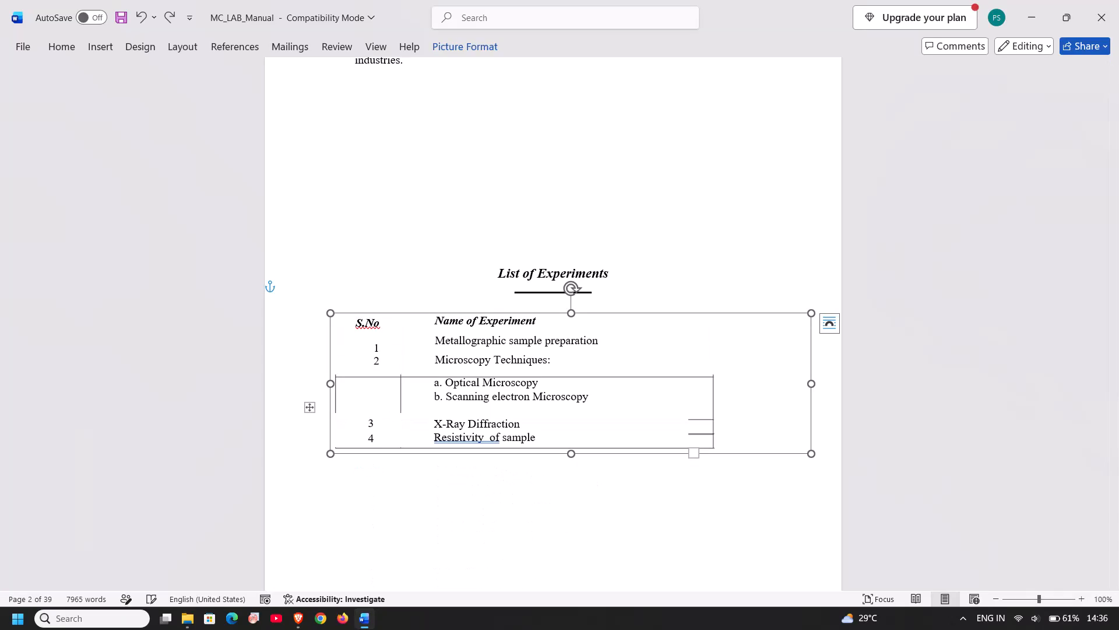
# Move the table grid picture clear of the List of Experiments text and delete it.
pyautogui.click(713, 269)
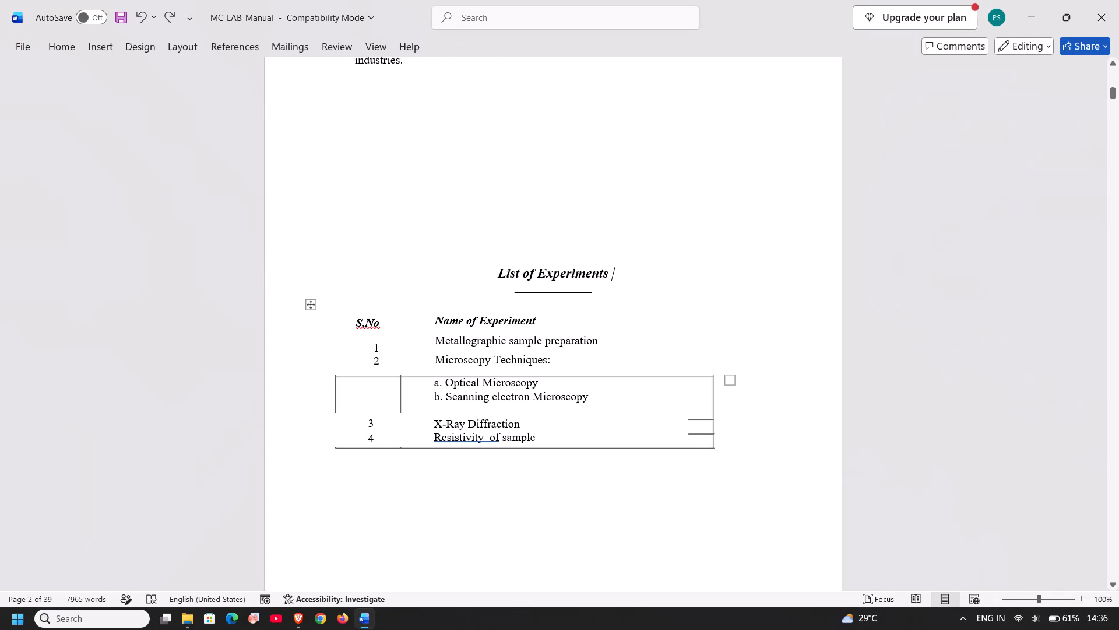
pyautogui.moveTo(713, 451); pyautogui.dragTo(761, 419)
pyautogui.moveTo(761, 419); pyautogui.dragTo(685, 237)
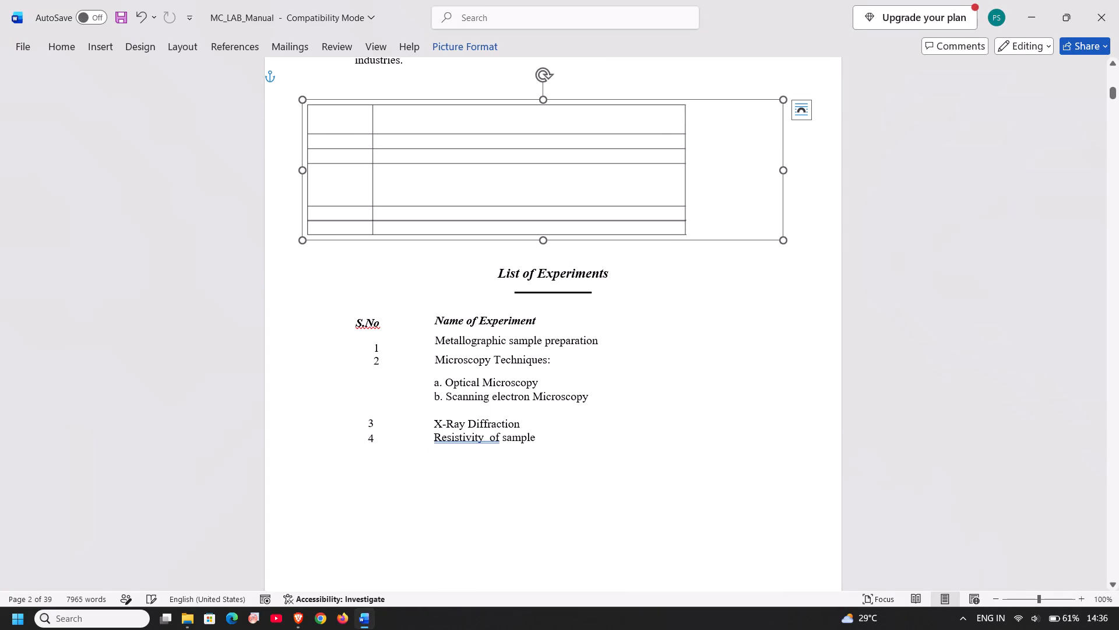
pyautogui.press('Delete')
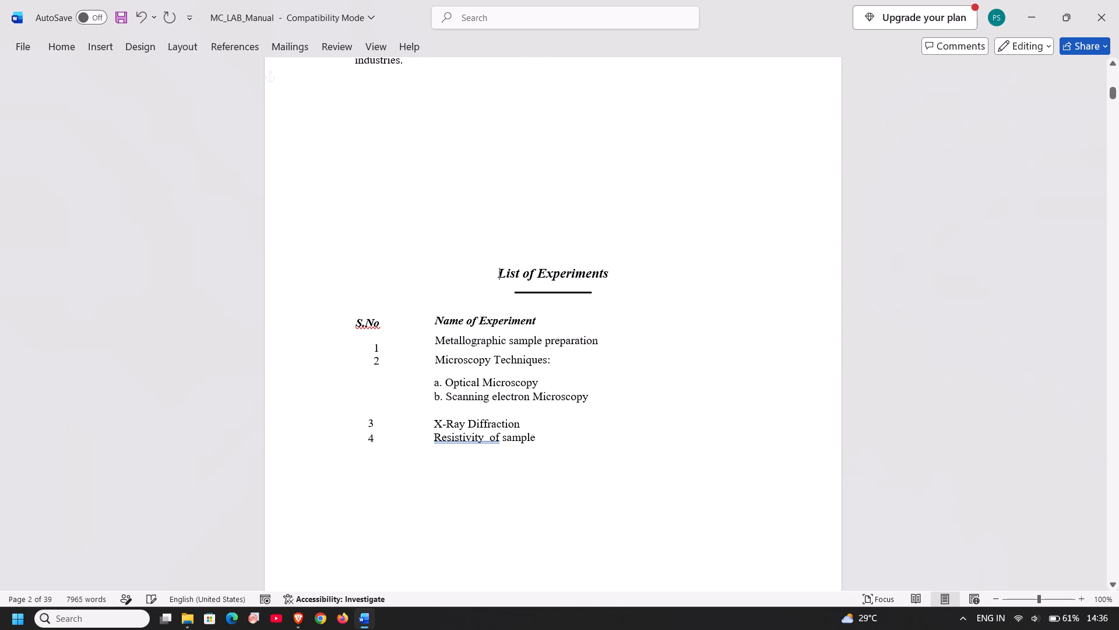
# Examine the layout of the report-writing guidelines and the Experiment 1 pages, including the sectioning, mounting and polishing figures.
pyautogui.scroll(-1, 669, 409)
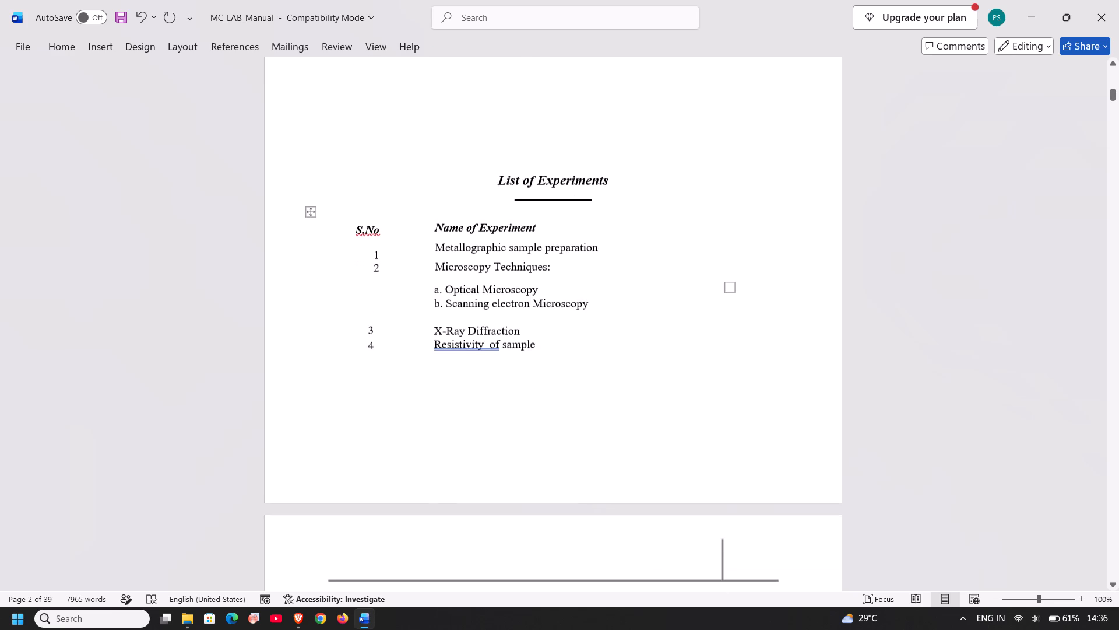
pyautogui.scroll(-9, 662, 408)
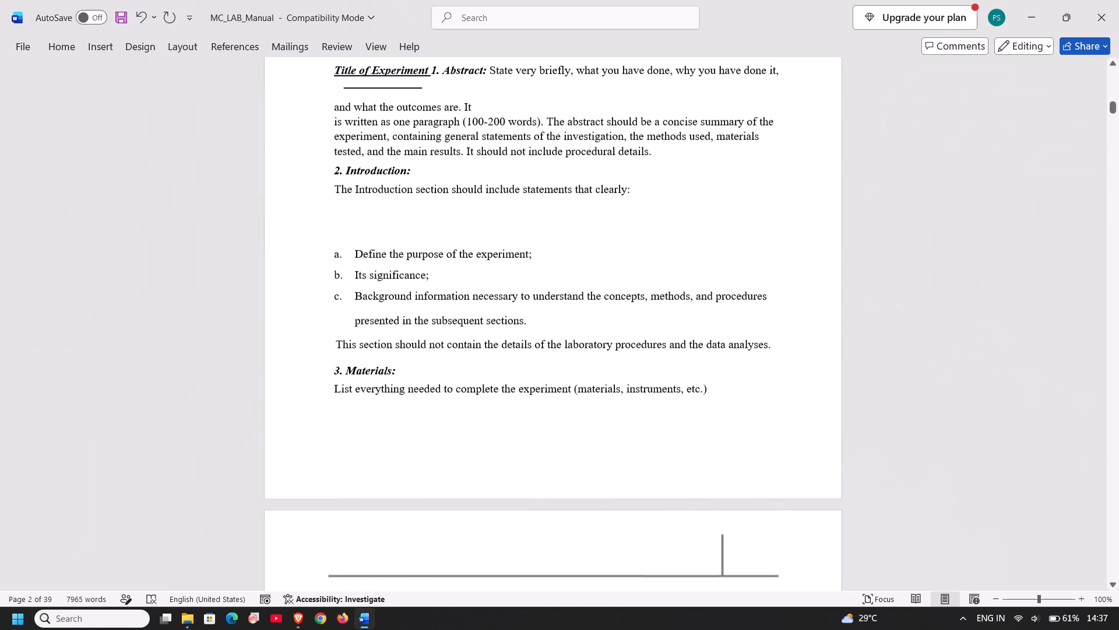
pyautogui.scroll(-8, 670, 403)
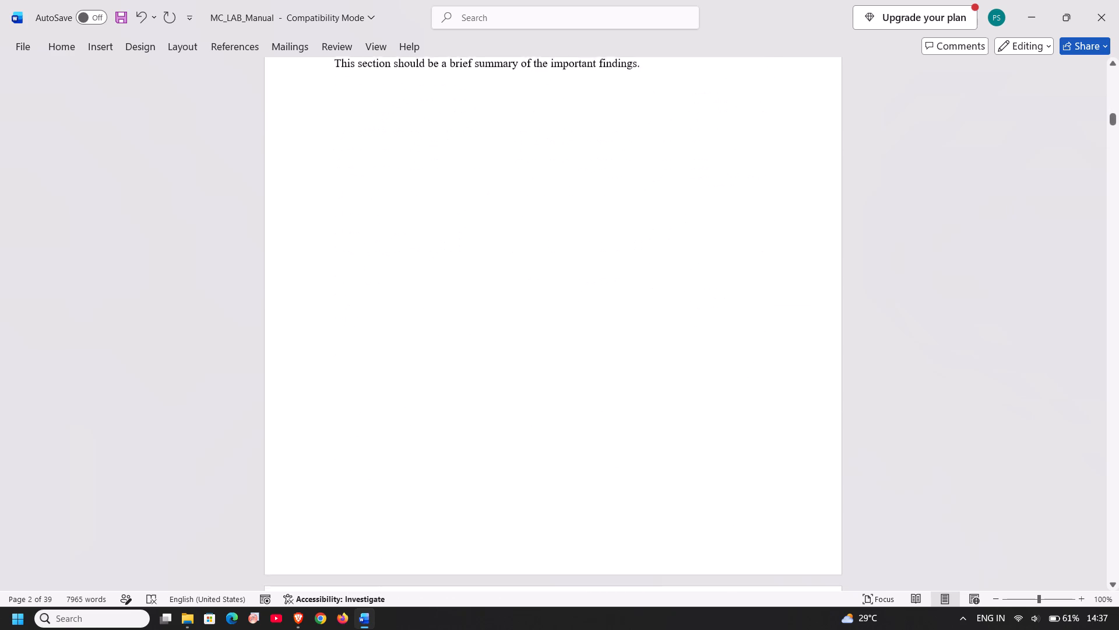
pyautogui.scroll(-7, 667, 397)
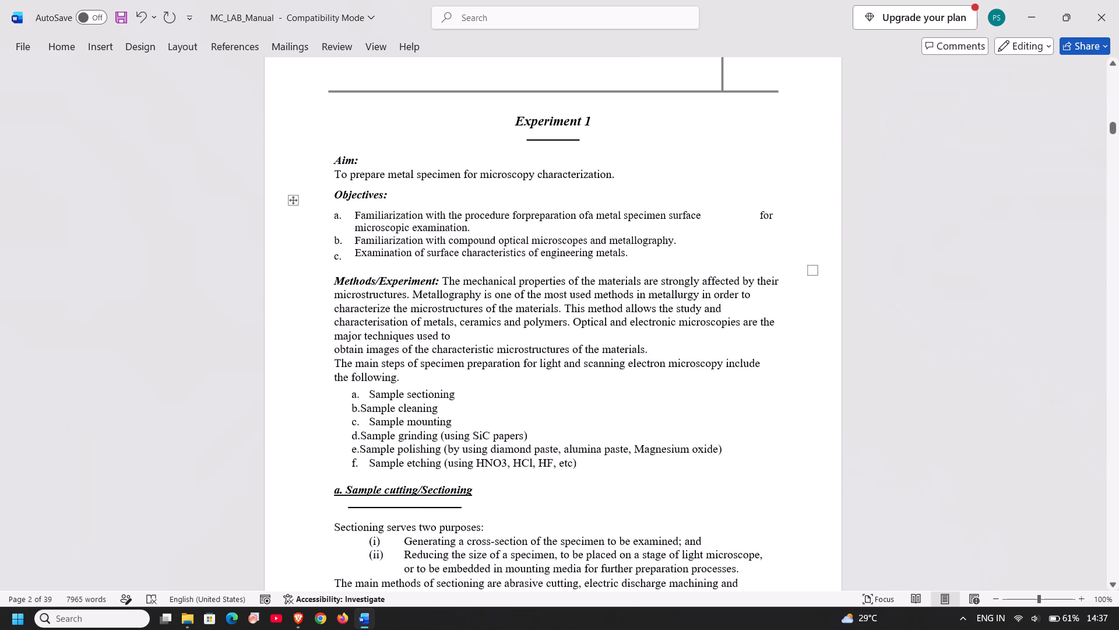
pyautogui.scroll(-6, 667, 398)
pyautogui.click(557, 428)
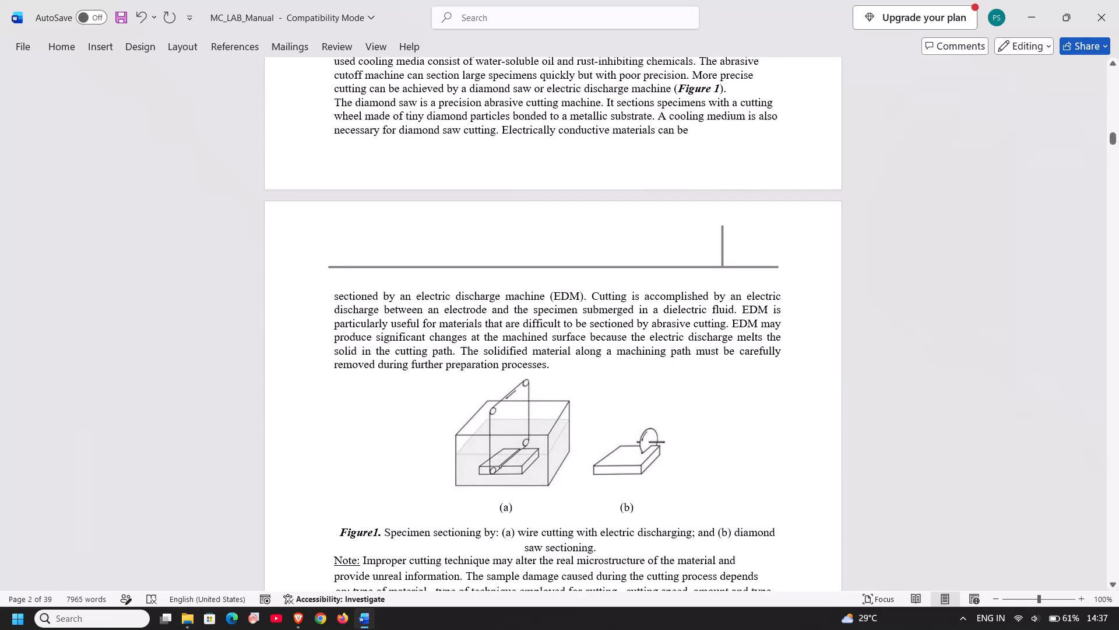
pyautogui.scroll(-10, 740, 419)
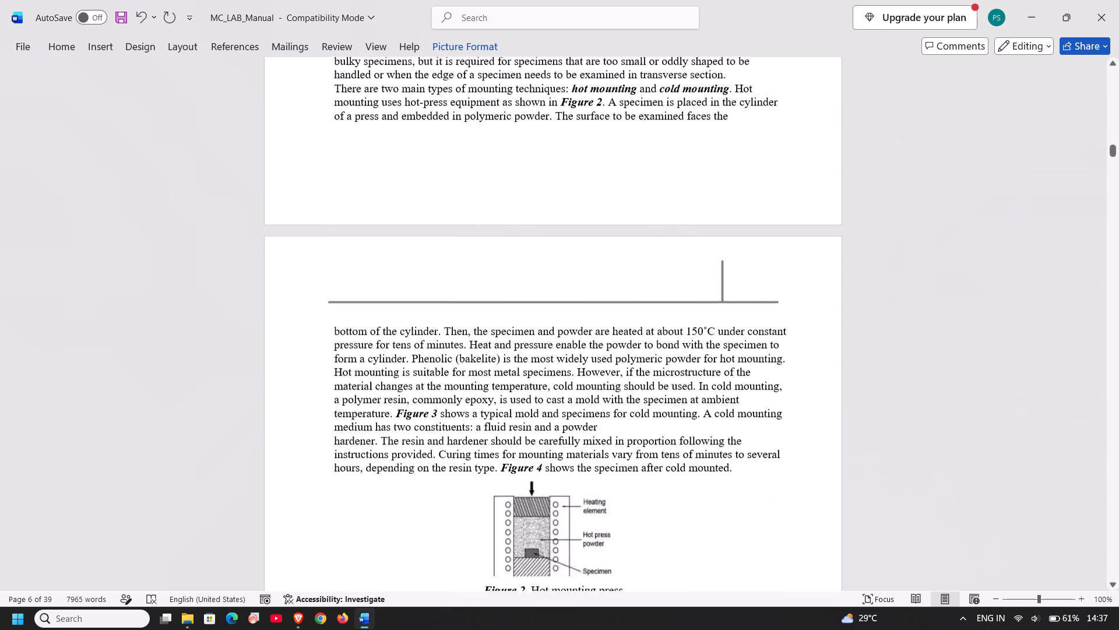
pyautogui.scroll(-19, 740, 419)
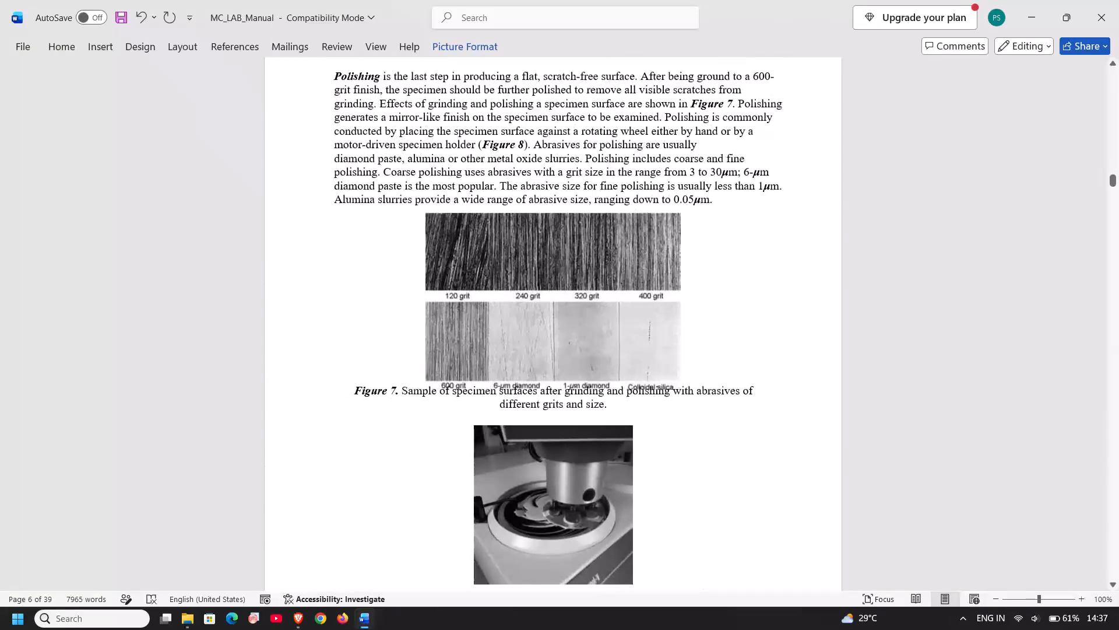
pyautogui.scroll(-11, 729, 426)
pyautogui.scroll(-15, 729, 426)
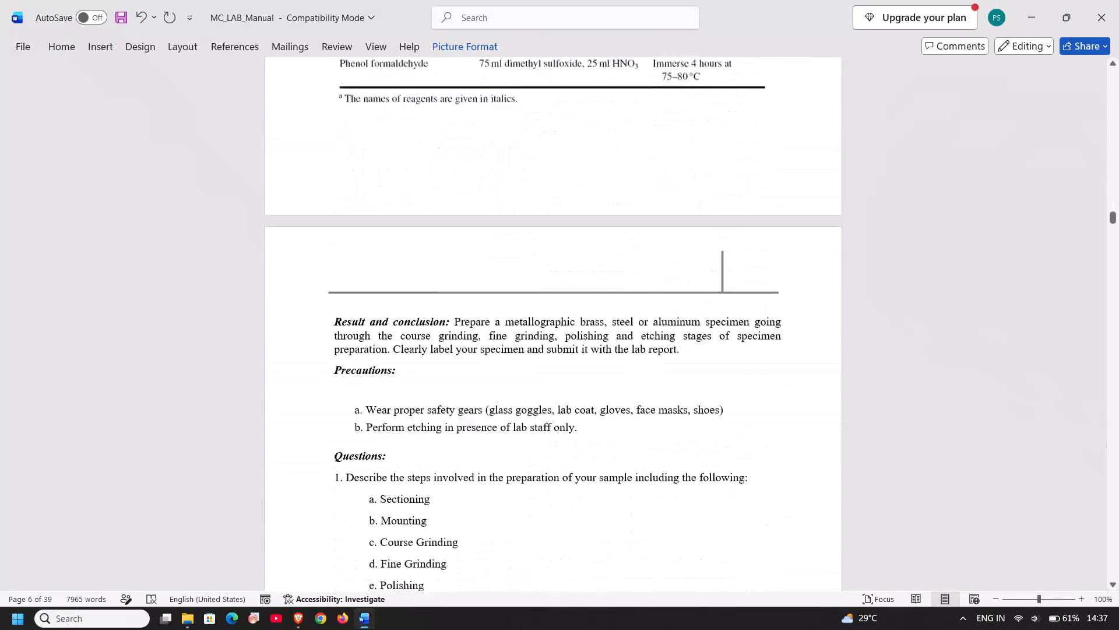
# Examine the grain size pages, micrographs, and the ASTM Grain Size and Phase Fraction report pictures.
pyautogui.scroll(-17, 729, 426)
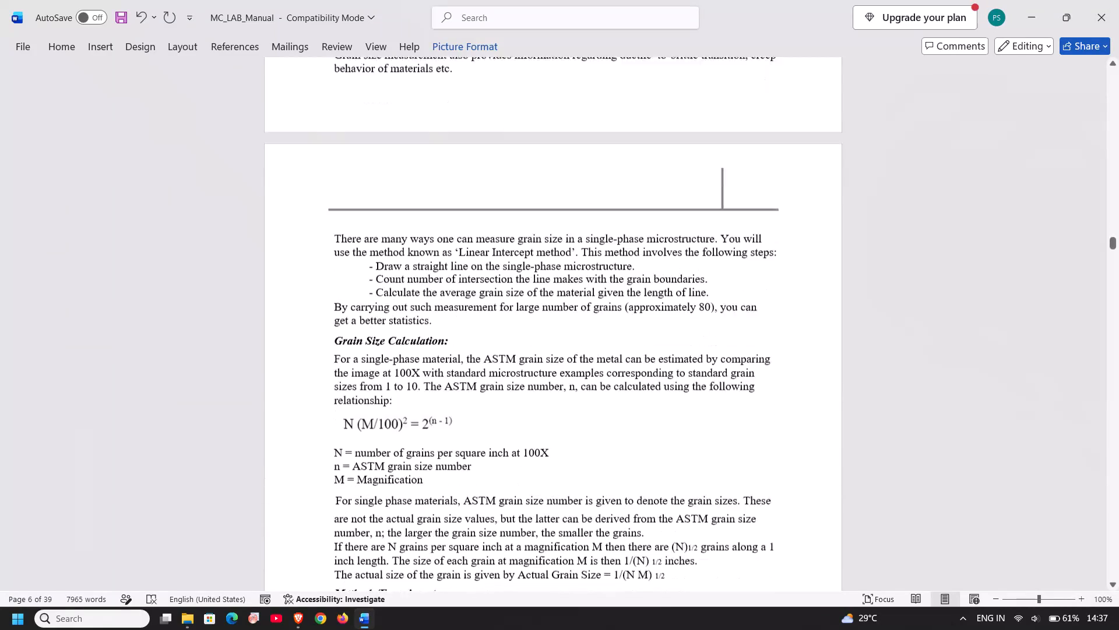
pyautogui.scroll(-20, 729, 426)
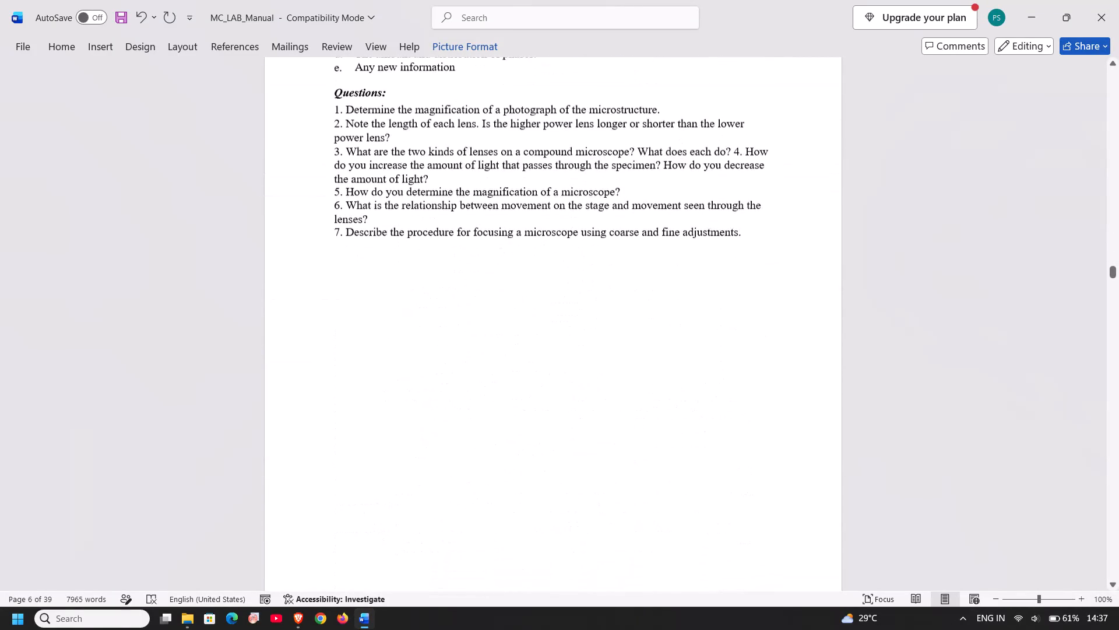
pyautogui.scroll(-15, 729, 426)
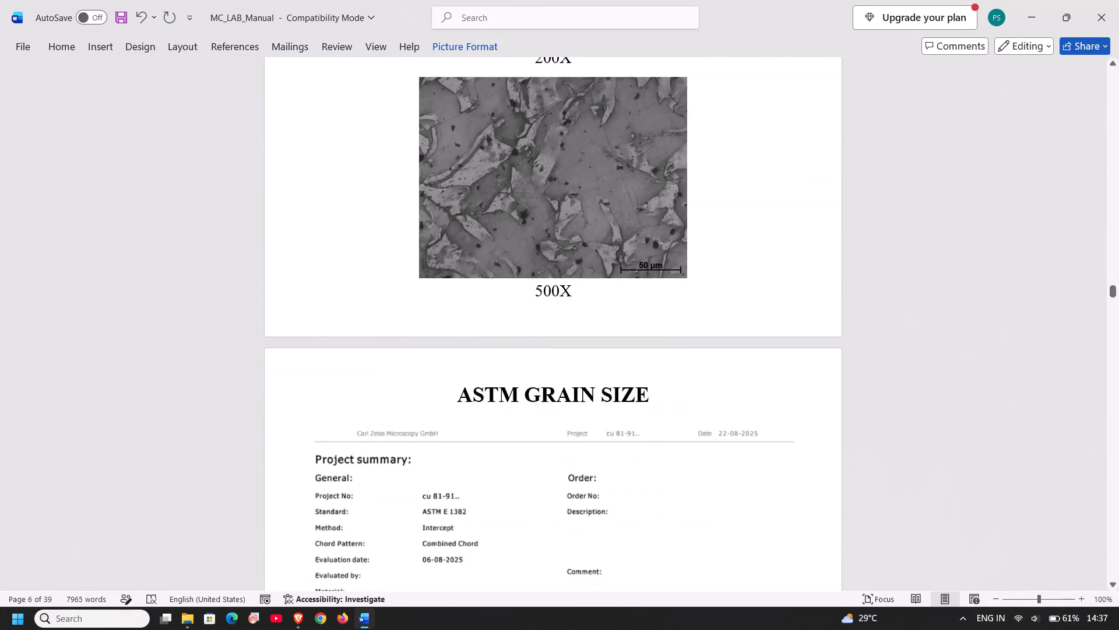
pyautogui.scroll(-16, 730, 426)
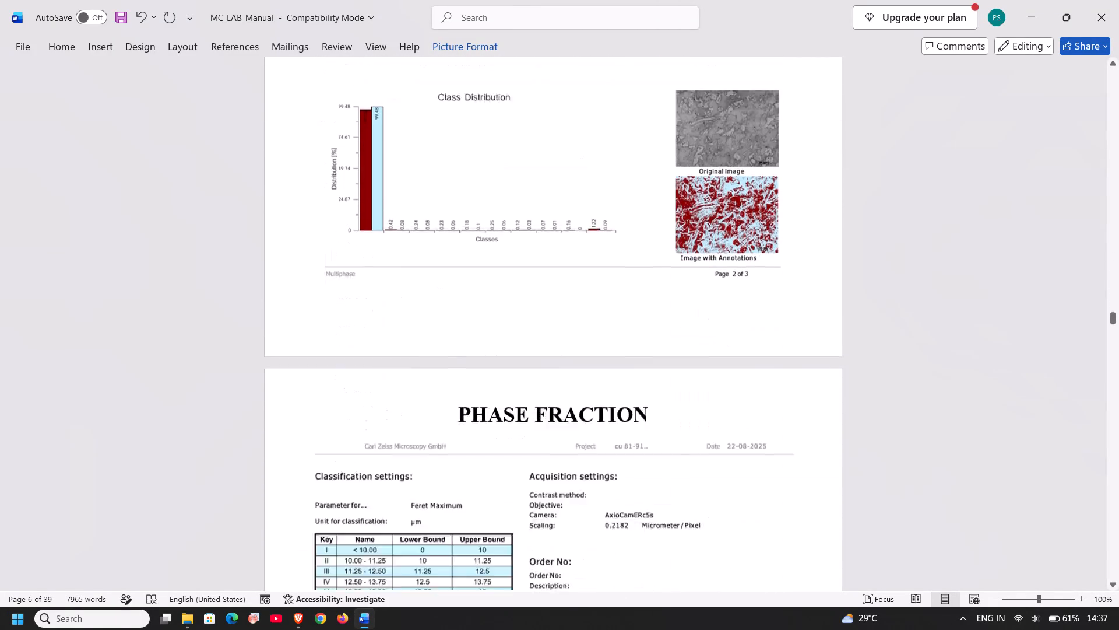
pyautogui.scroll(-6, 730, 426)
pyautogui.scroll(4, 730, 426)
pyautogui.scroll(-2, 730, 426)
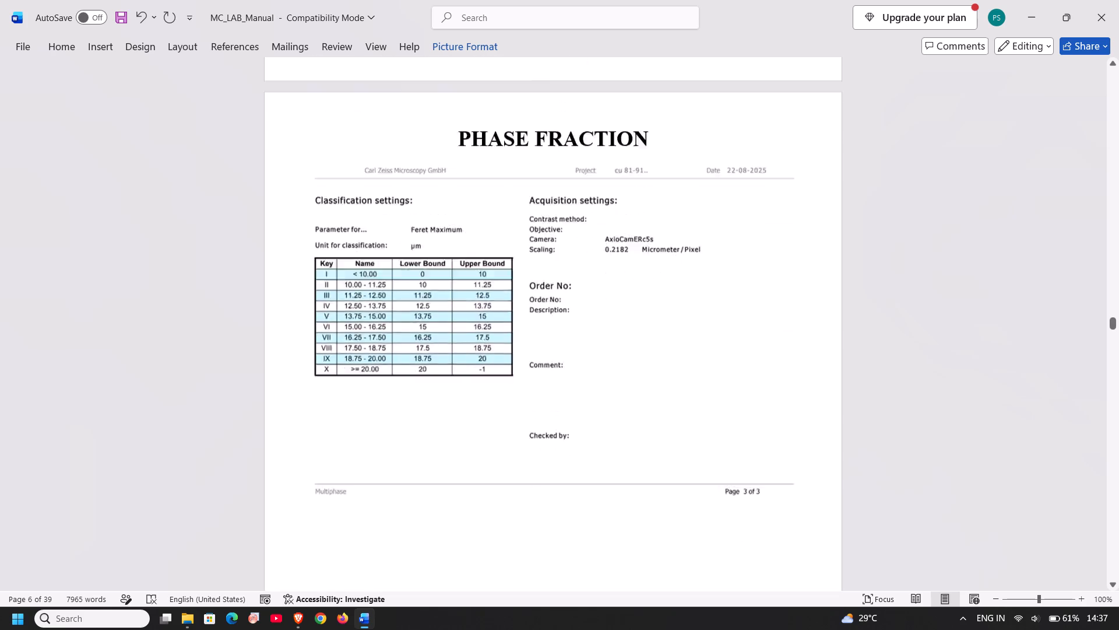
pyautogui.scroll(-9, 730, 426)
pyautogui.scroll(11, 730, 426)
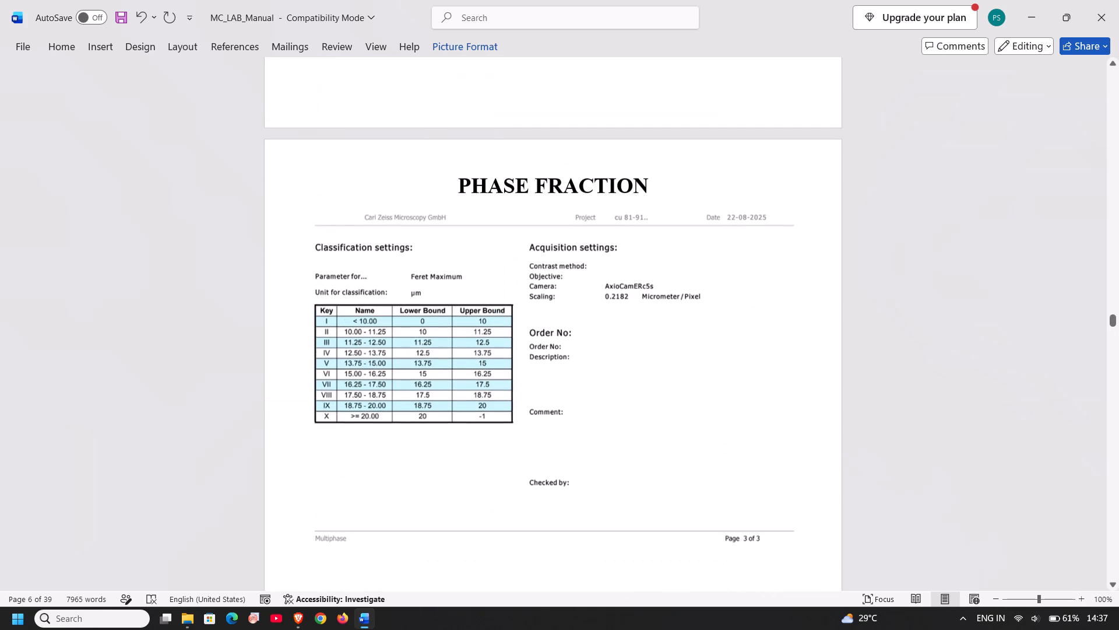
pyautogui.click(629, 370)
pyautogui.scroll(5, 629, 370)
pyautogui.click(606, 401)
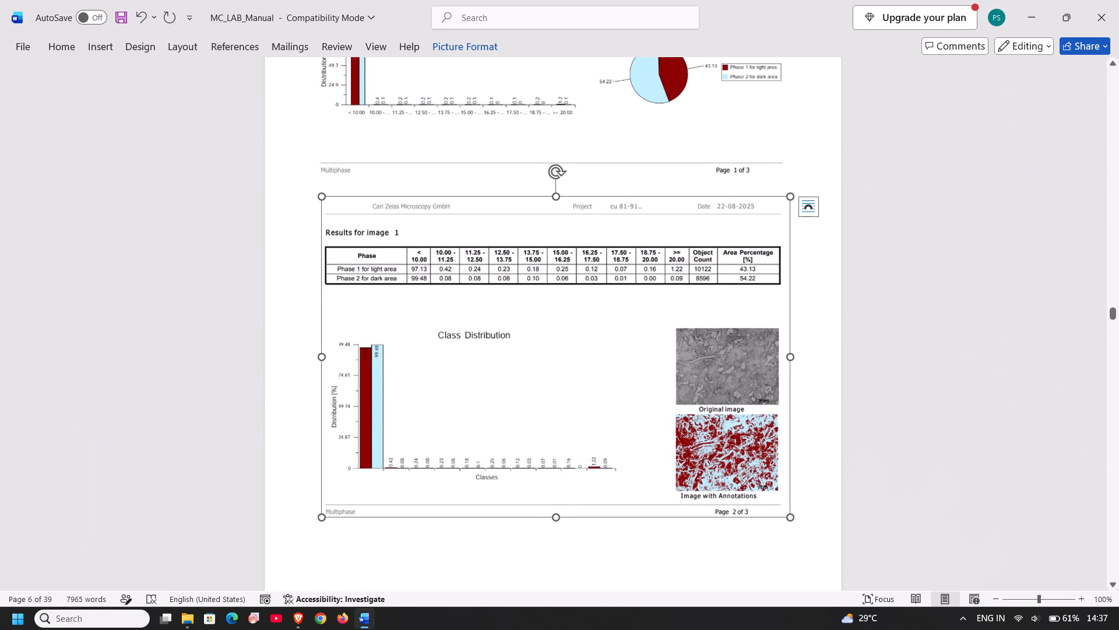
# Examine the layout of the SEM, X-ray diffraction and resistivity experiment pages, including their figures, tables and plots.
pyautogui.scroll(-13, 606, 401)
pyautogui.scroll(-11, 603, 401)
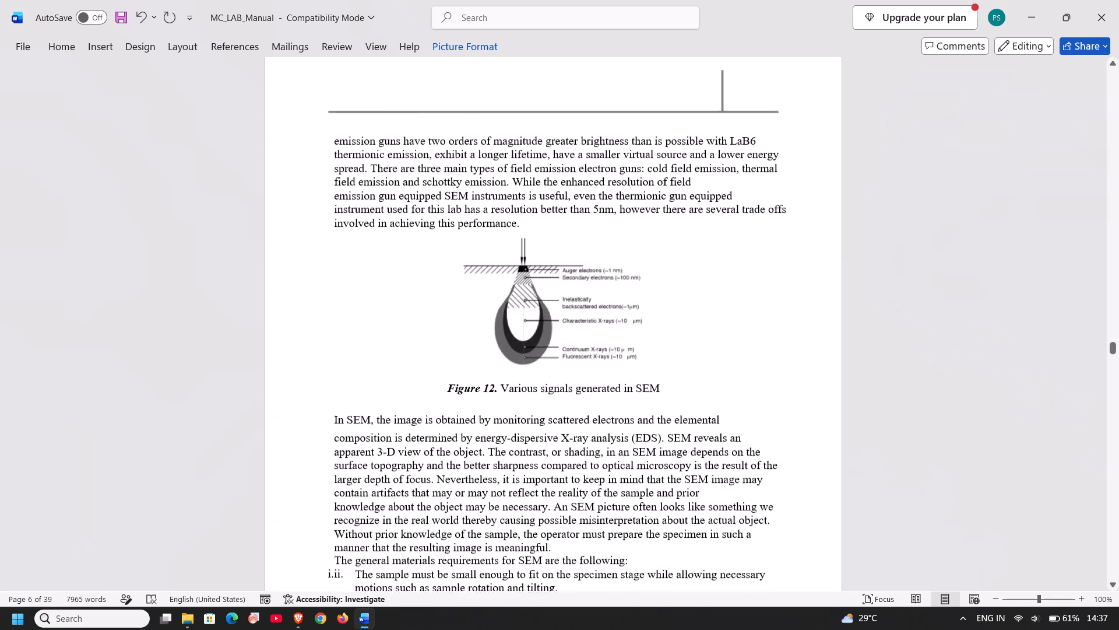
pyautogui.click(539, 314)
pyautogui.scroll(-19, 539, 314)
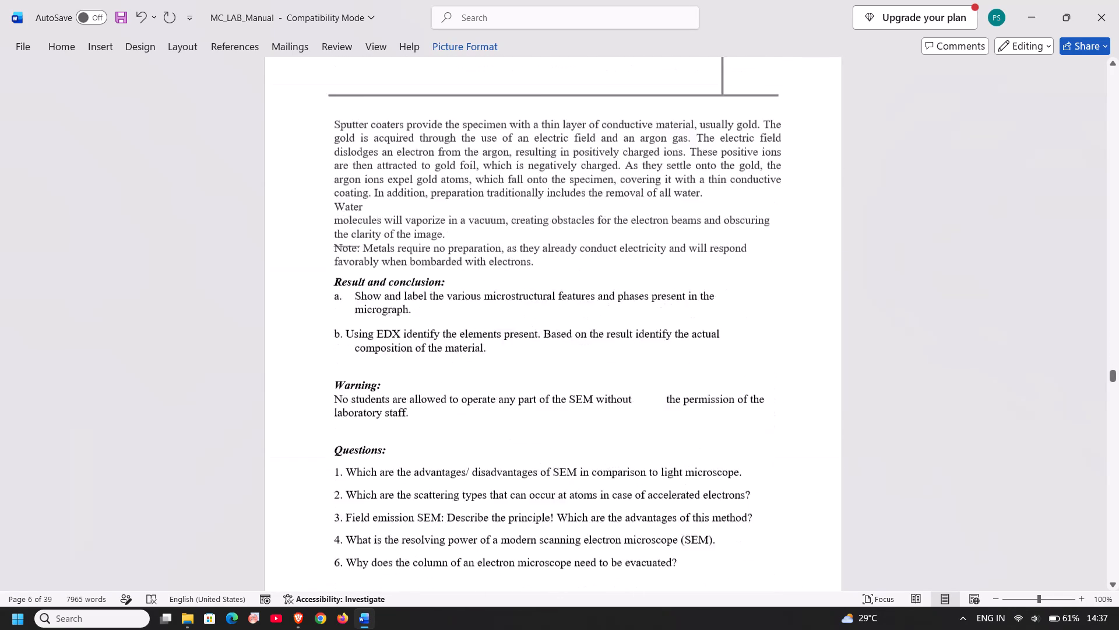
pyautogui.scroll(-8, 539, 315)
pyautogui.scroll(-16, 539, 315)
pyautogui.scroll(-9, 539, 315)
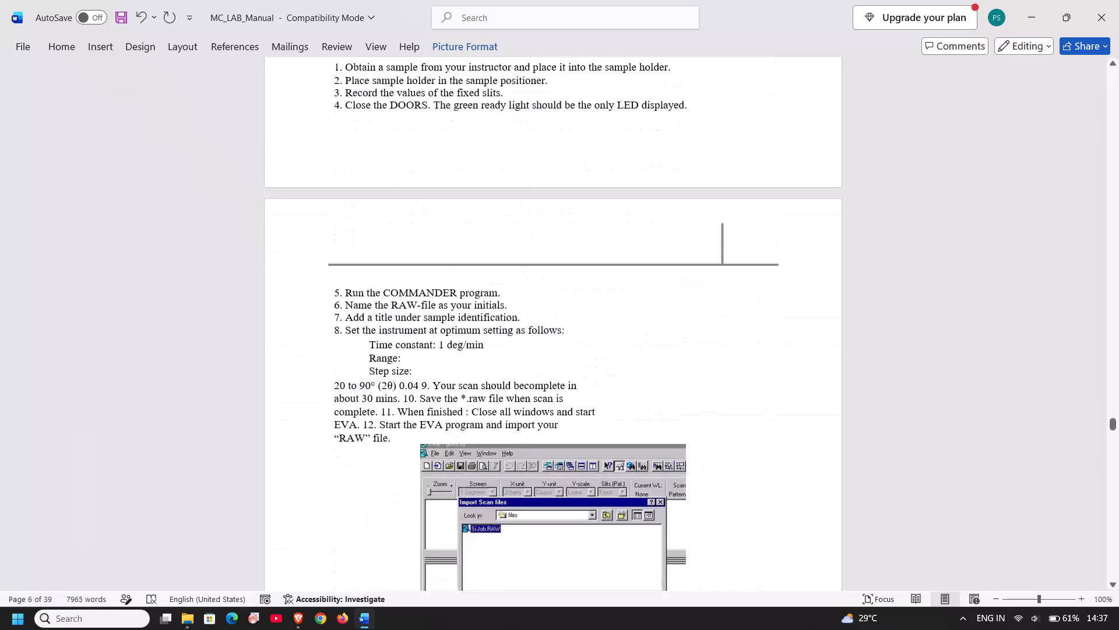
pyautogui.scroll(-9, 539, 315)
pyautogui.scroll(-20, 539, 315)
pyautogui.scroll(-5, 539, 315)
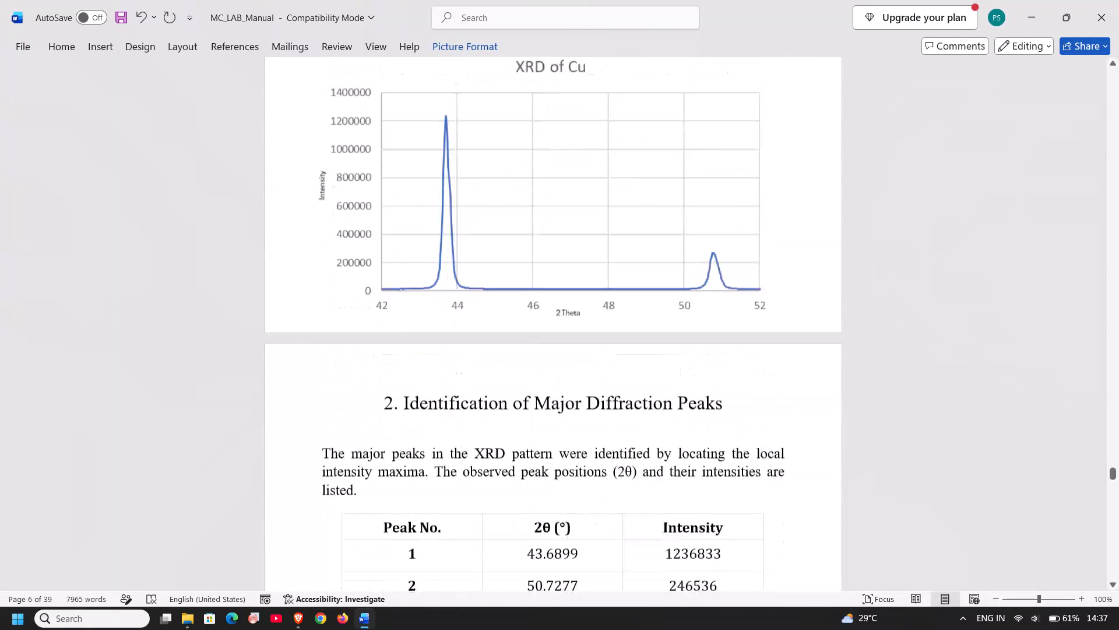
pyautogui.scroll(-20, 548, 339)
pyautogui.scroll(-20, 548, 339)
pyautogui.scroll(-4, 548, 339)
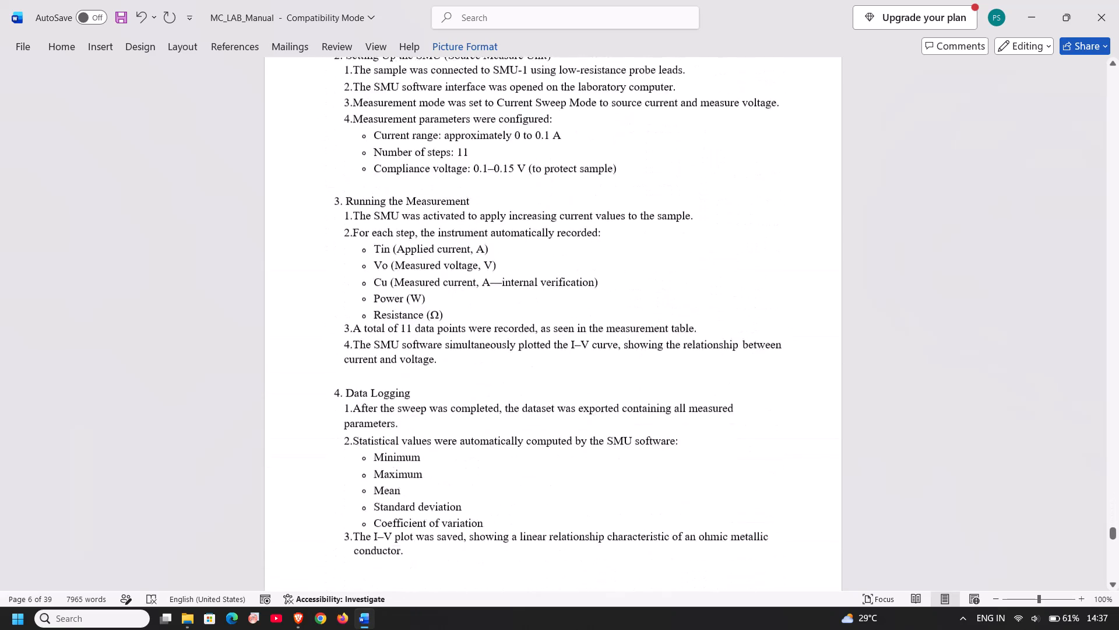
pyautogui.scroll(-20, 568, 336)
pyautogui.scroll(-18, 568, 336)
# Recheck the experiment pages in reverse order, from the resistivity results back to the cover page.
pyautogui.scroll(20, 579, 339)
pyautogui.scroll(1, 579, 339)
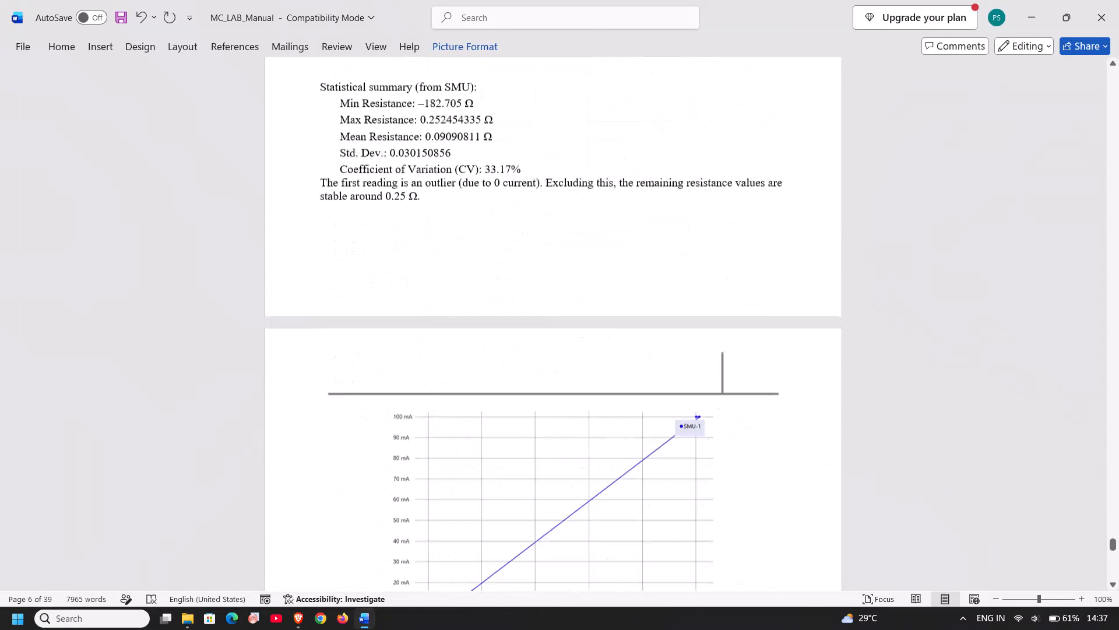
pyautogui.scroll(20, 579, 339)
pyautogui.scroll(20, 579, 339)
pyautogui.scroll(20, 579, 339)
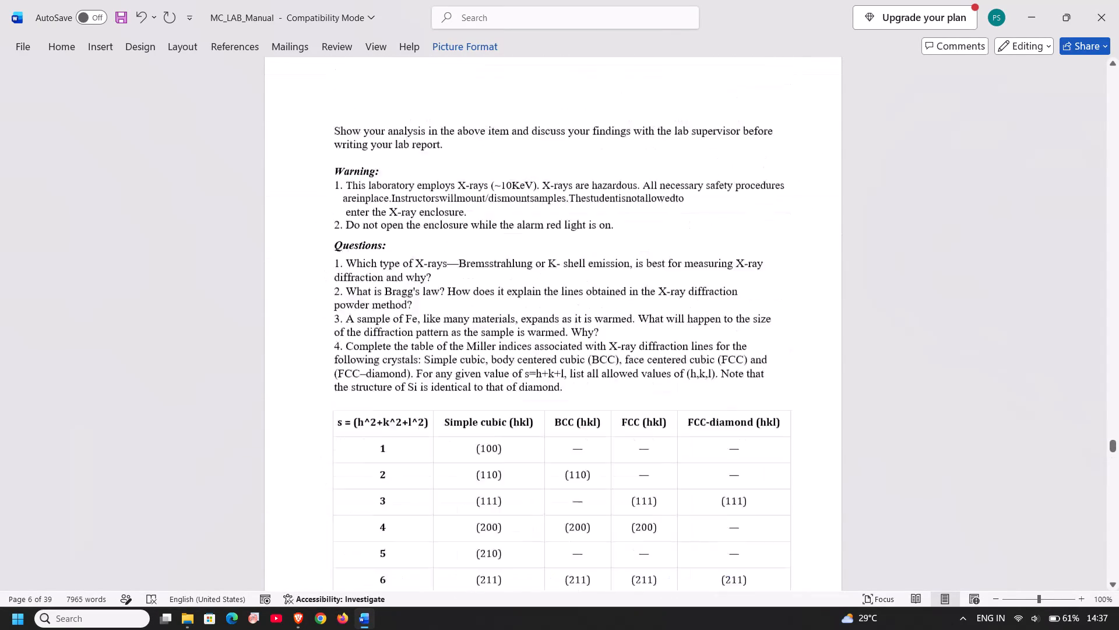
pyautogui.scroll(17, 579, 339)
pyautogui.scroll(-1, 579, 339)
pyautogui.scroll(20, 579, 339)
pyautogui.scroll(20, 579, 339)
pyautogui.scroll(8, 579, 339)
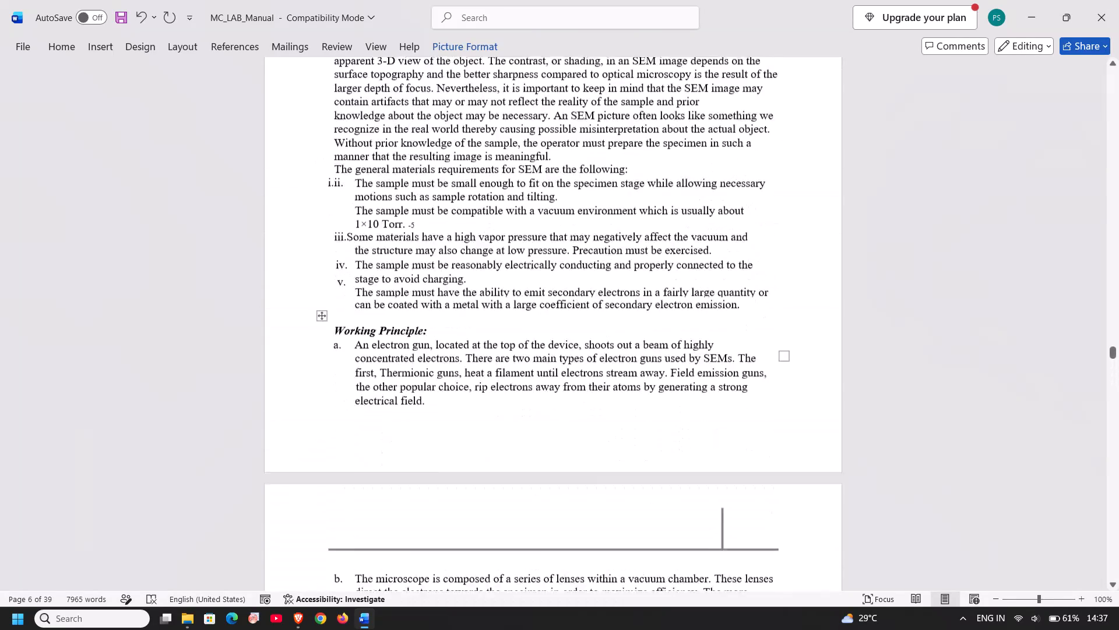
pyautogui.scroll(20, 593, 337)
pyautogui.scroll(20, 593, 337)
pyautogui.scroll(20, 593, 337)
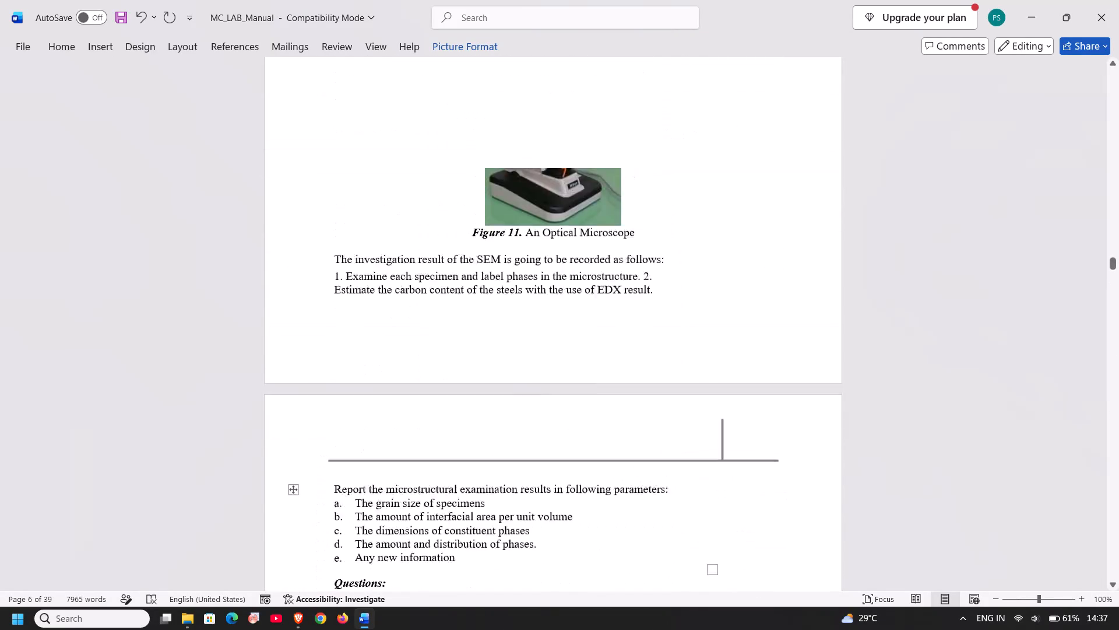
pyautogui.scroll(20, 593, 337)
pyautogui.scroll(20, 593, 337)
pyautogui.scroll(20, 593, 337)
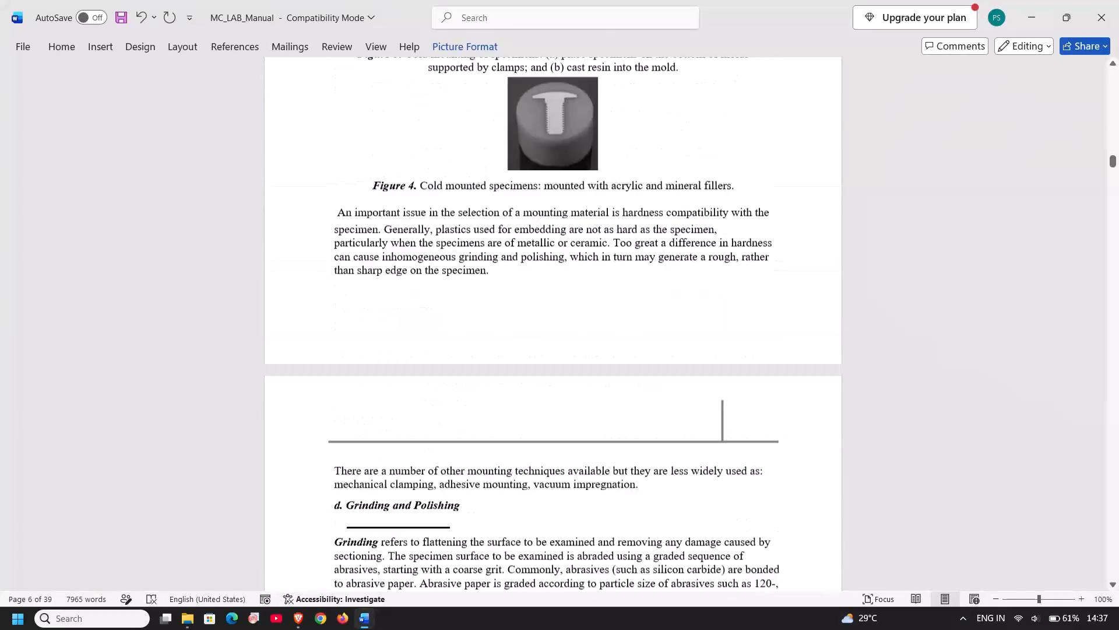
pyautogui.scroll(20, 593, 337)
pyautogui.scroll(13, 593, 337)
pyautogui.scroll(15, 593, 337)
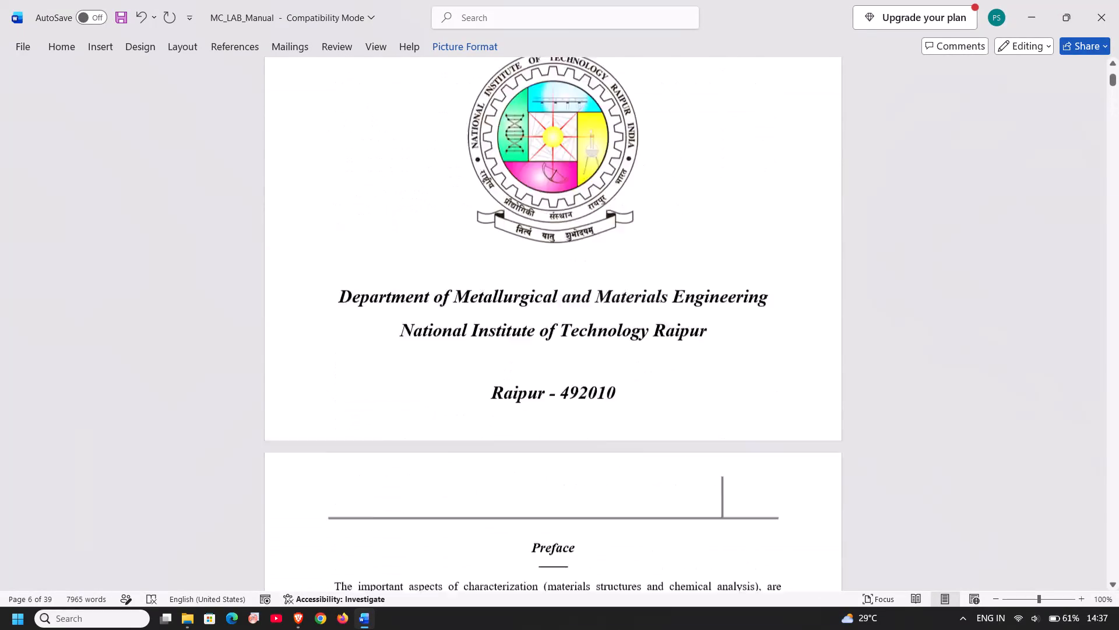
pyautogui.scroll(14, 594, 335)
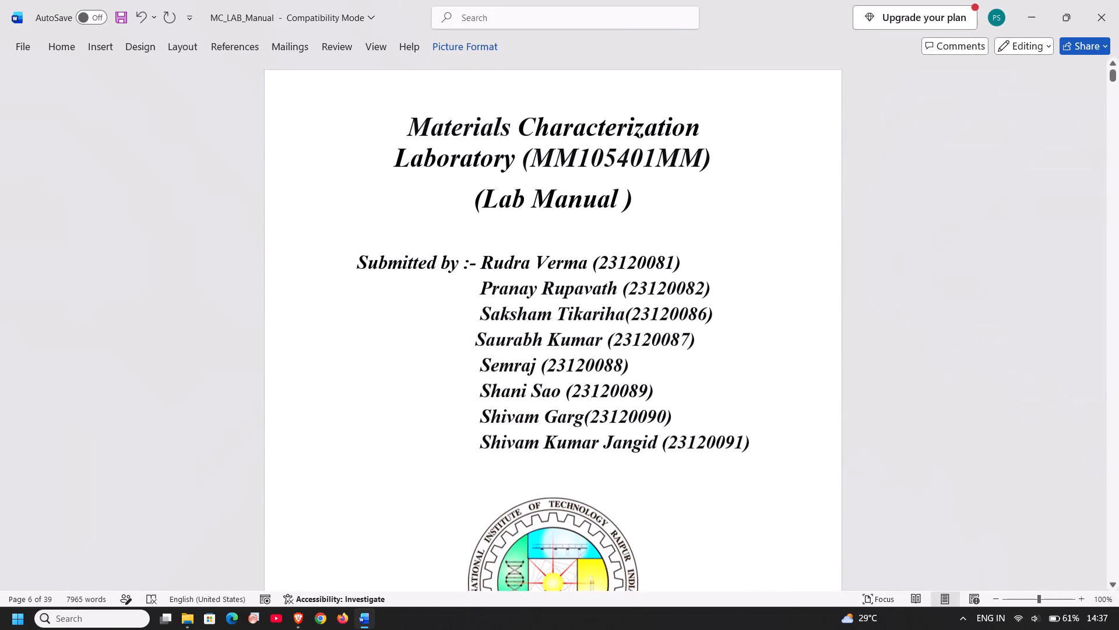
# Examine the cover page's title, submitter list, institute logo and department lines.
pyautogui.moveTo(481, 260); pyautogui.dragTo(578, 268)
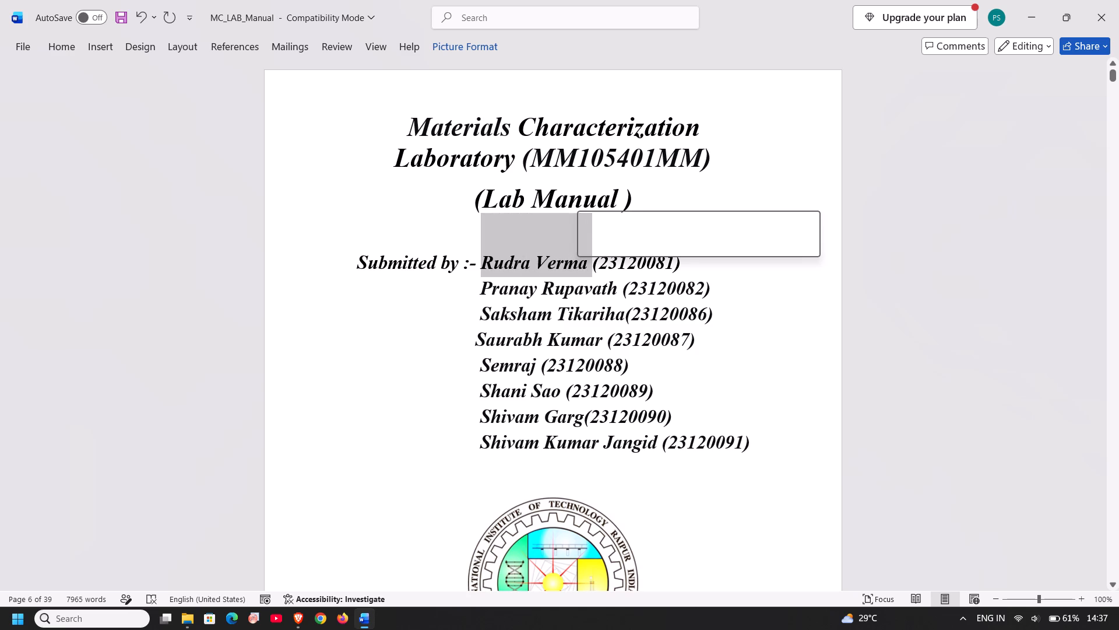
pyautogui.click(766, 167)
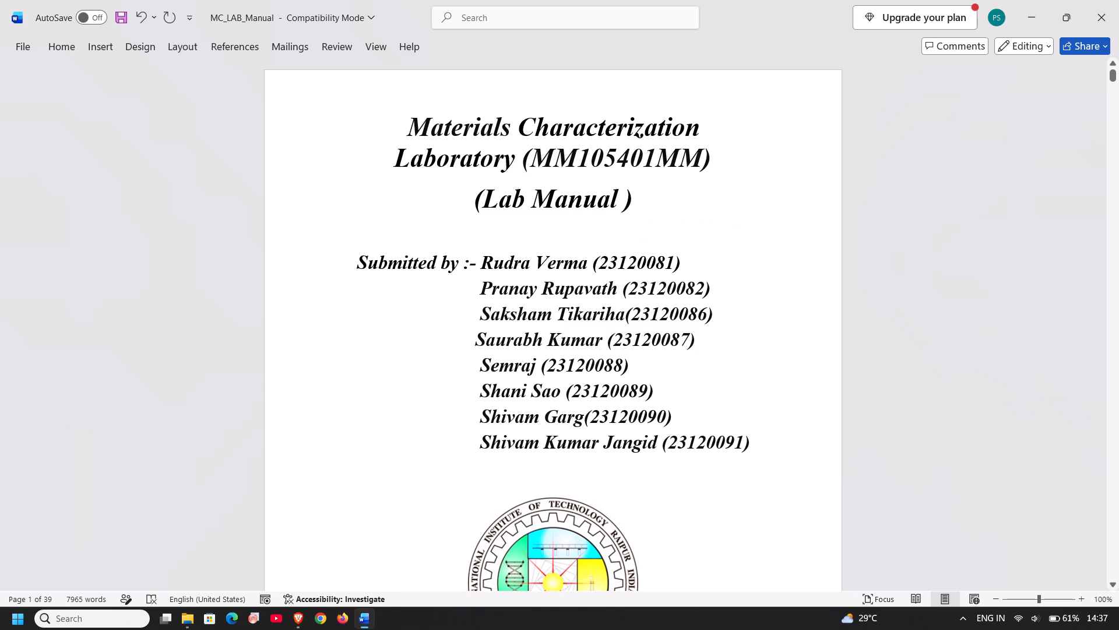
pyautogui.scroll(-3, 680, 356)
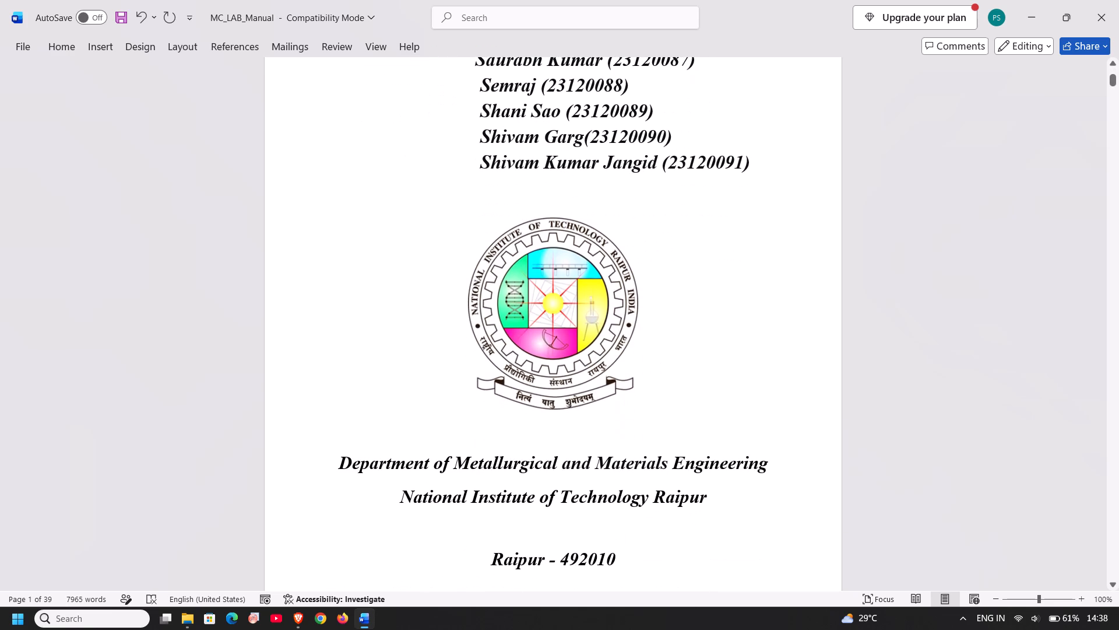
pyautogui.scroll(-5, 619, 343)
pyautogui.scroll(4, 615, 342)
pyautogui.click(356, 290)
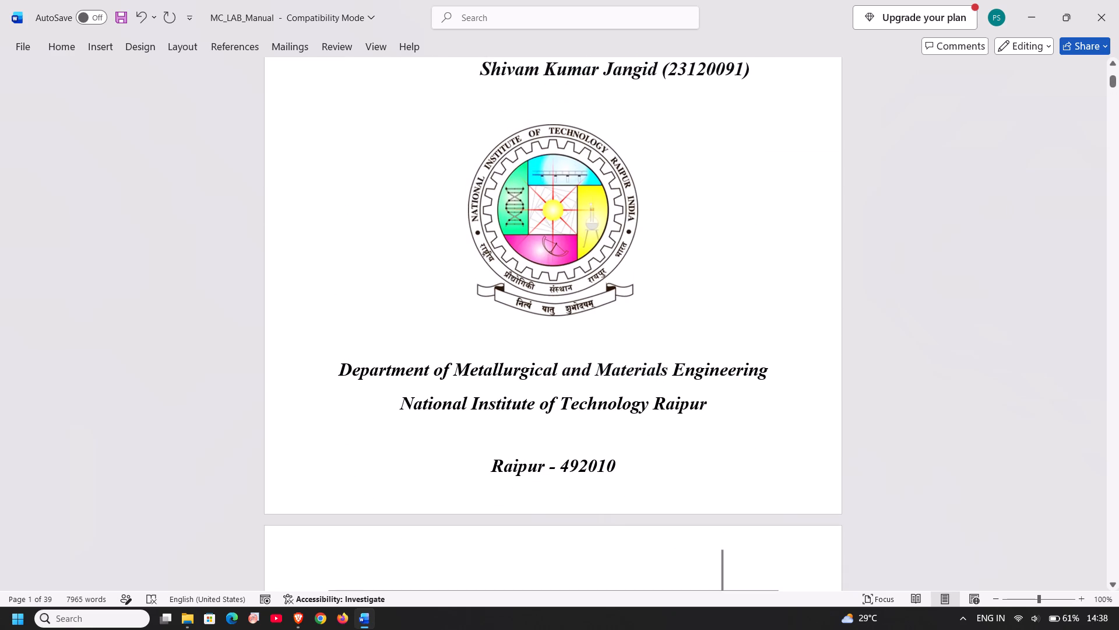
pyautogui.scroll(-3, 382, 283)
pyautogui.scroll(2, 425, 259)
pyautogui.click(529, 213)
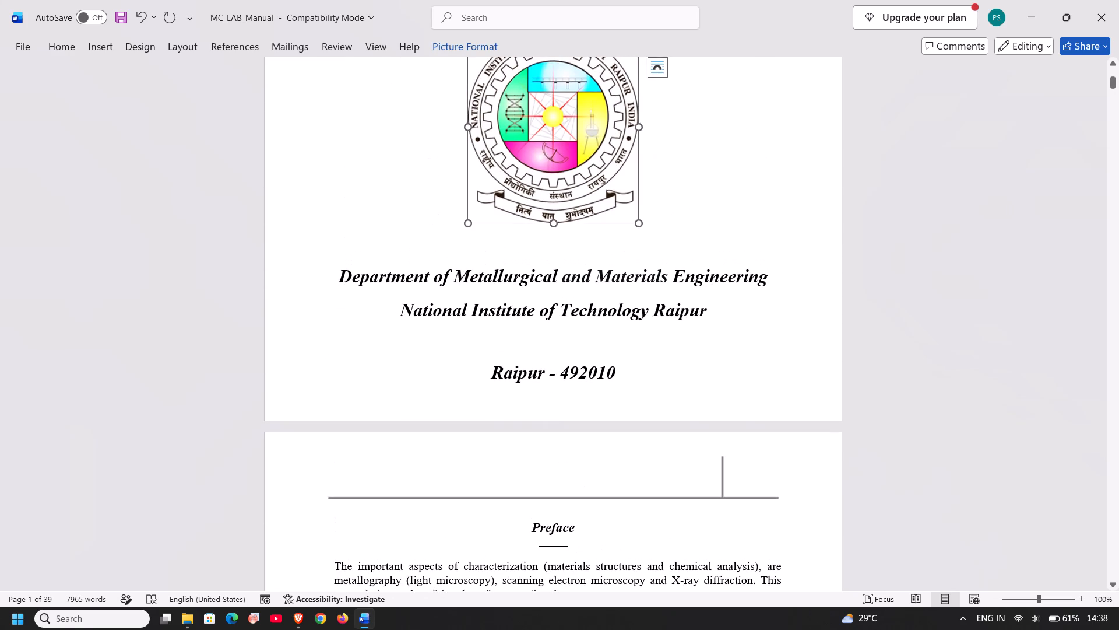
pyautogui.click(358, 172)
# Draw a straight line above the S.No heading in the List of Experiments, ending above the start of Name of Experiment.
pyautogui.scroll(-8, 390, 173)
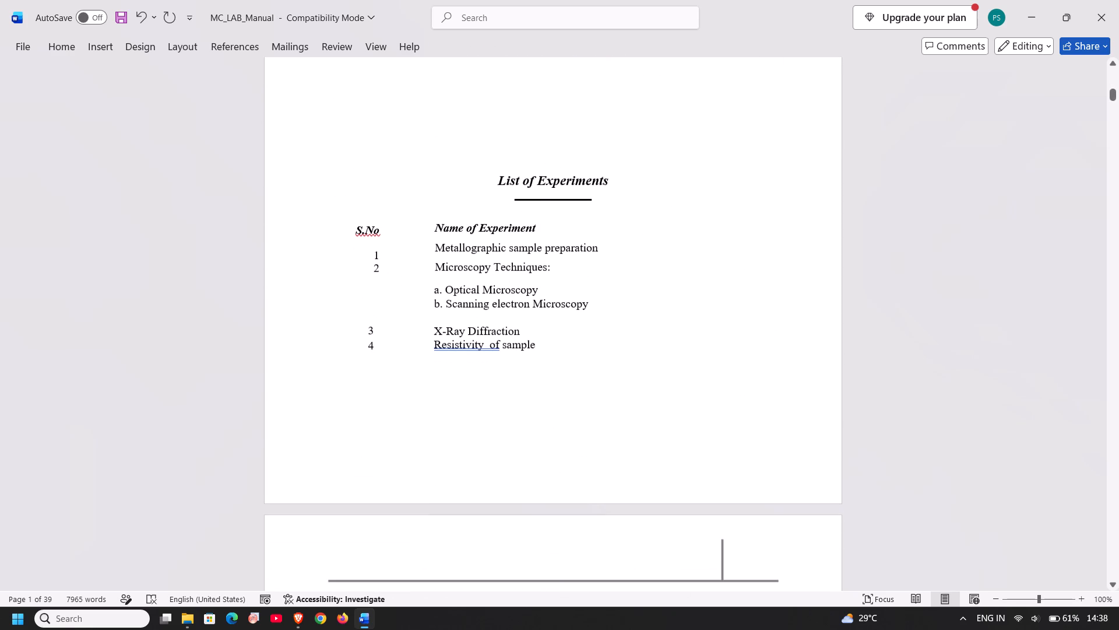
pyautogui.scroll(2, 641, 379)
pyautogui.scroll(-1, 682, 359)
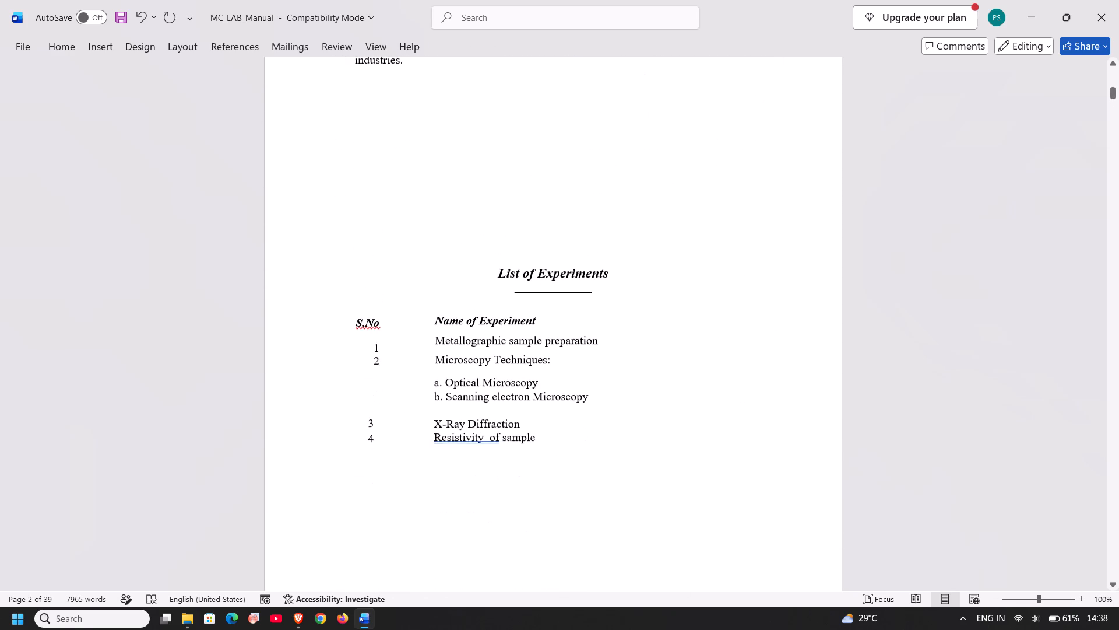
pyautogui.click(96, 46)
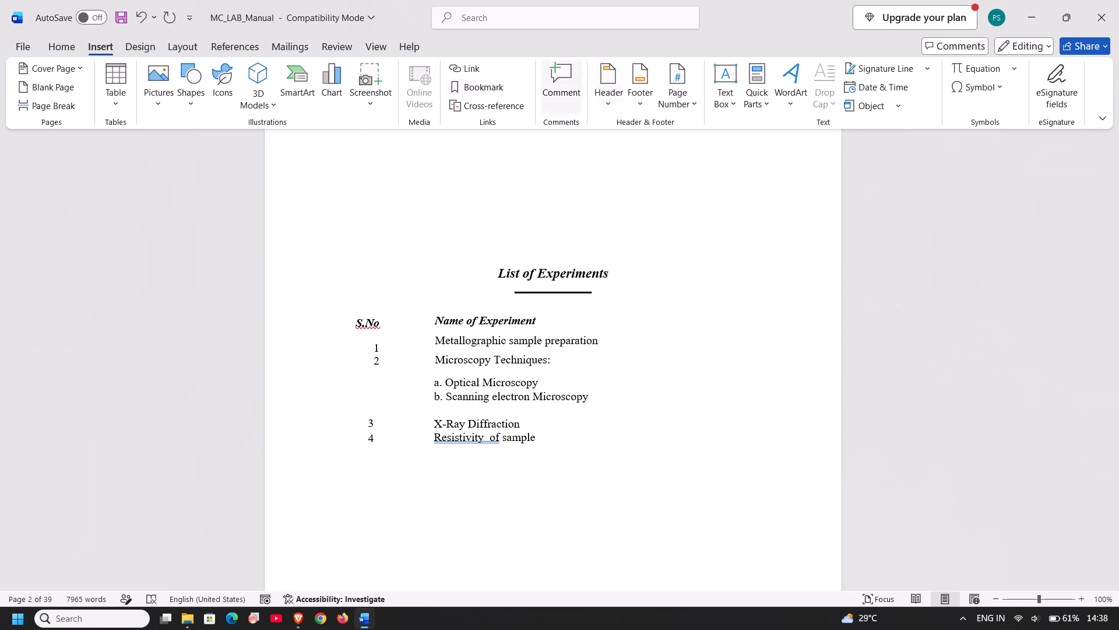
pyautogui.click(182, 97)
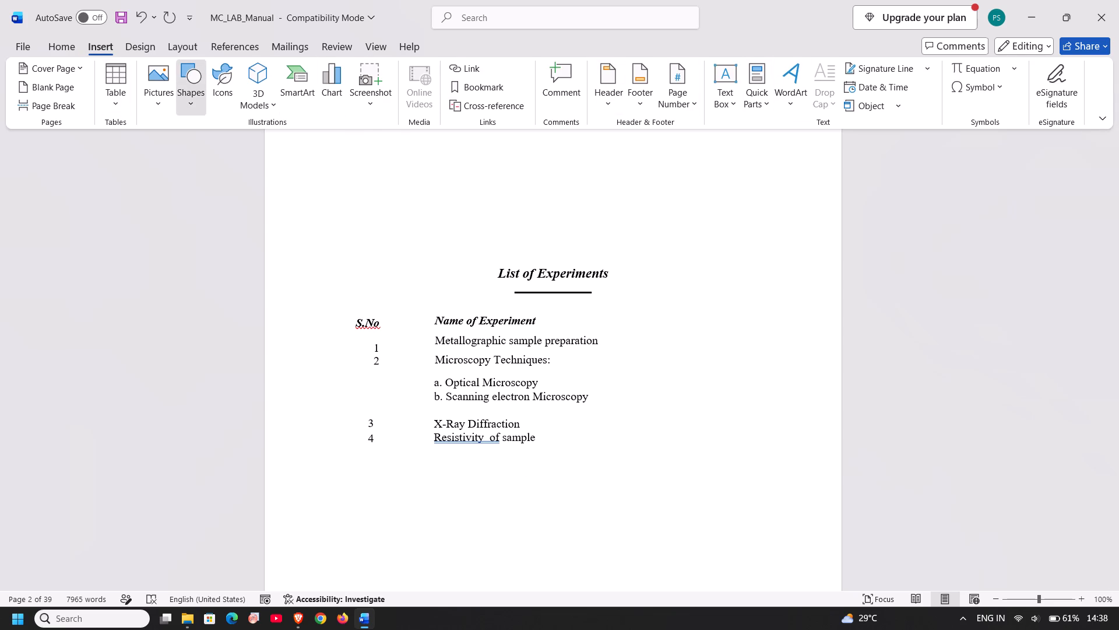
pyautogui.click(199, 148)
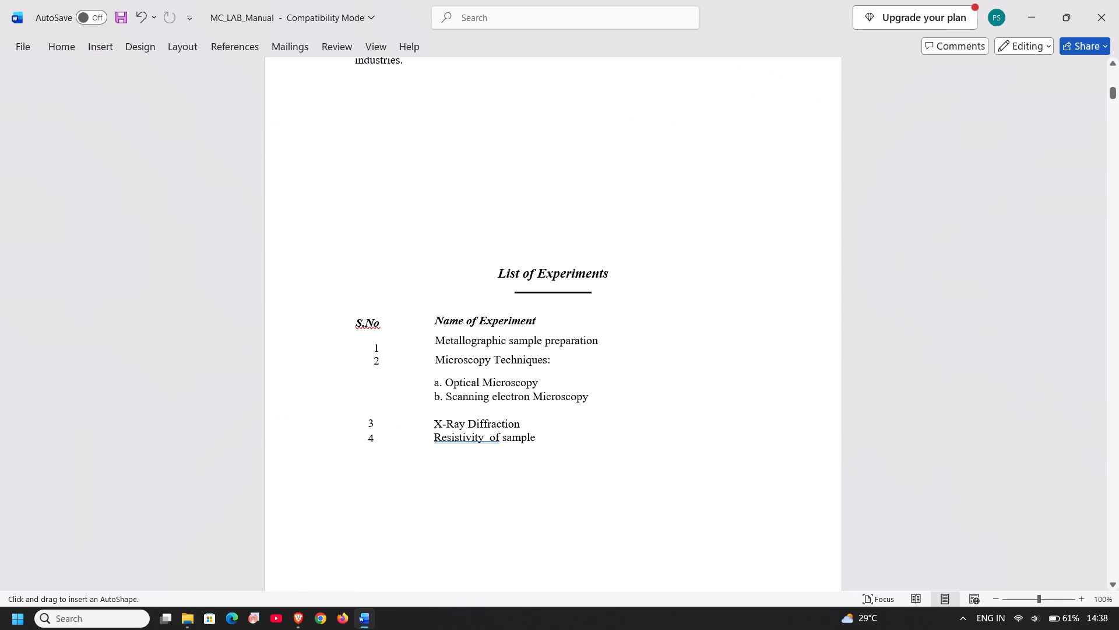
pyautogui.click(344, 311)
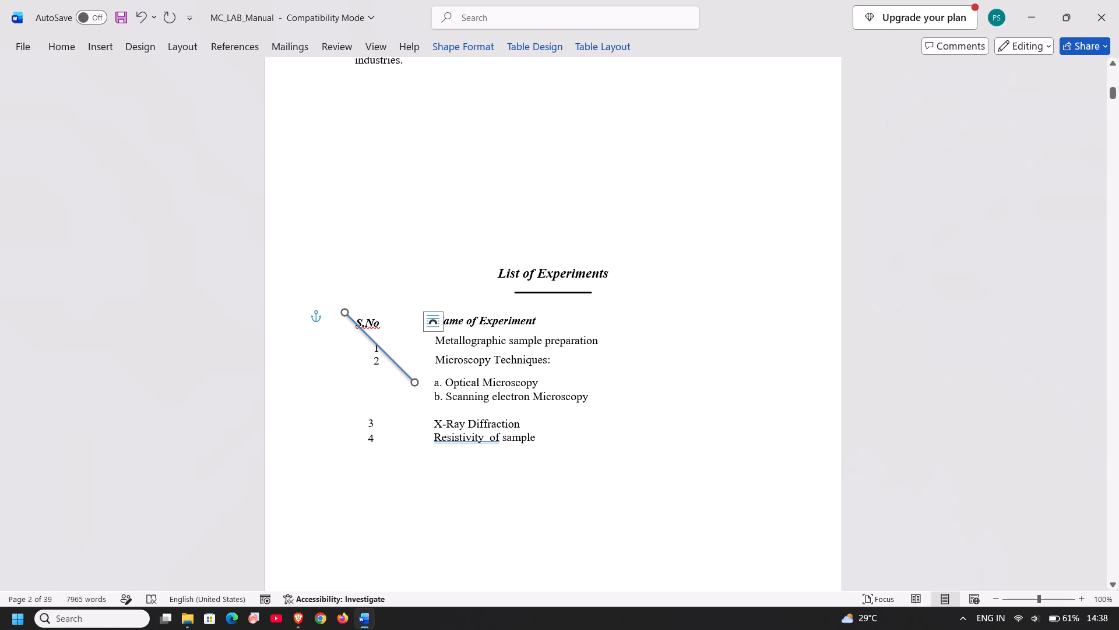
pyautogui.moveTo(416, 381); pyautogui.dragTo(557, 323)
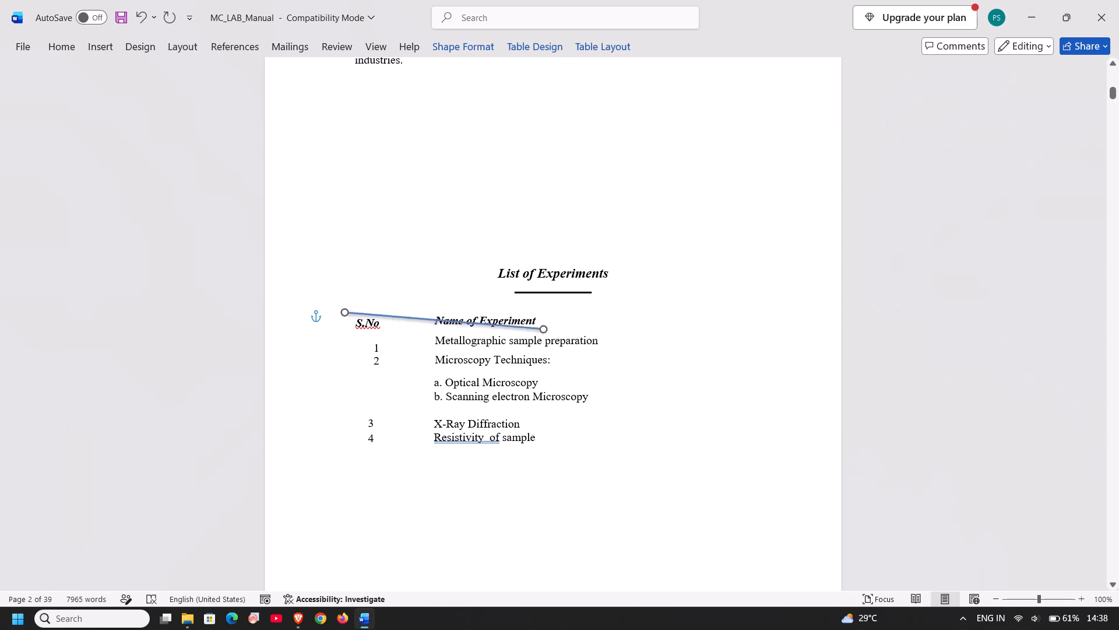
pyautogui.moveTo(557, 323); pyautogui.dragTo(452, 302)
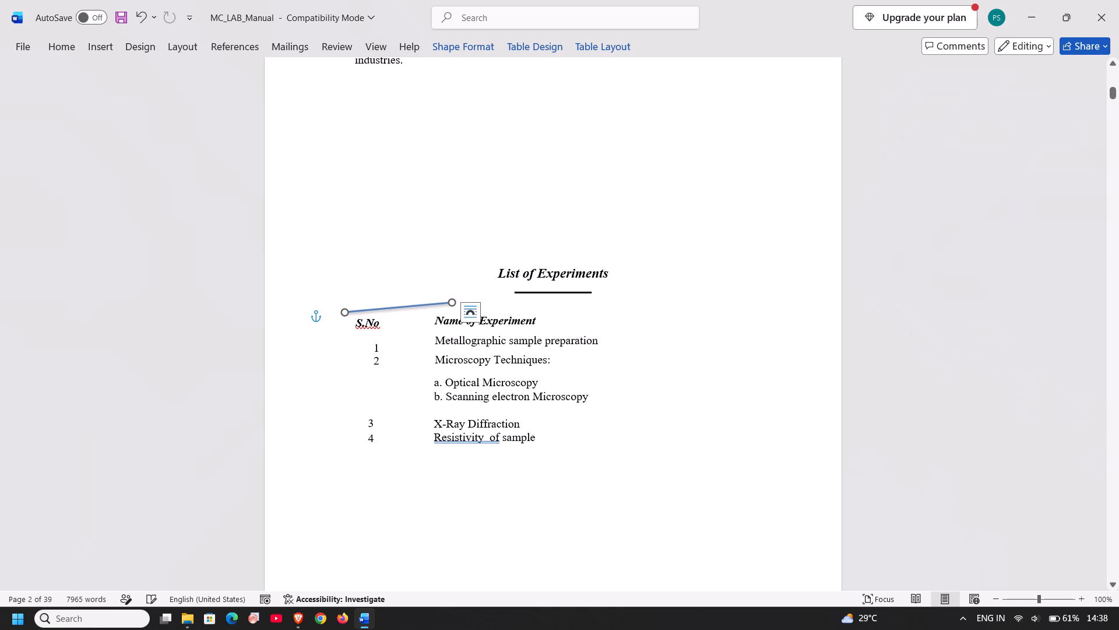
# Insert a rectangle over the S.No column of the List of Experiments and fill it white.
pyautogui.click(98, 44)
pyautogui.click(191, 93)
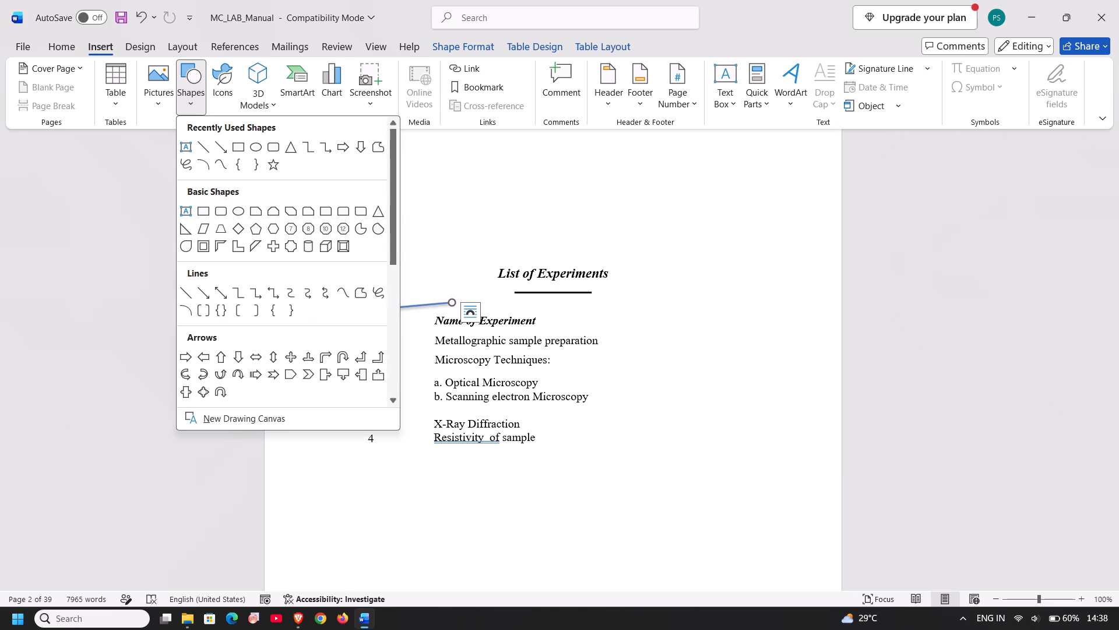
pyautogui.click(203, 216)
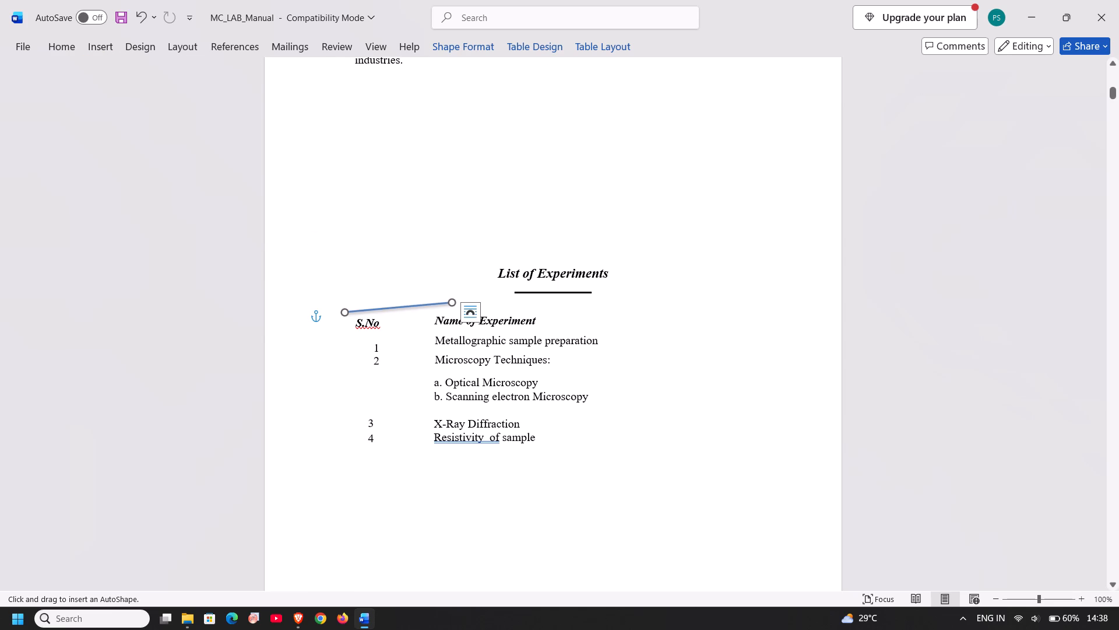
pyautogui.click(363, 301)
pyautogui.rightClick(402, 331)
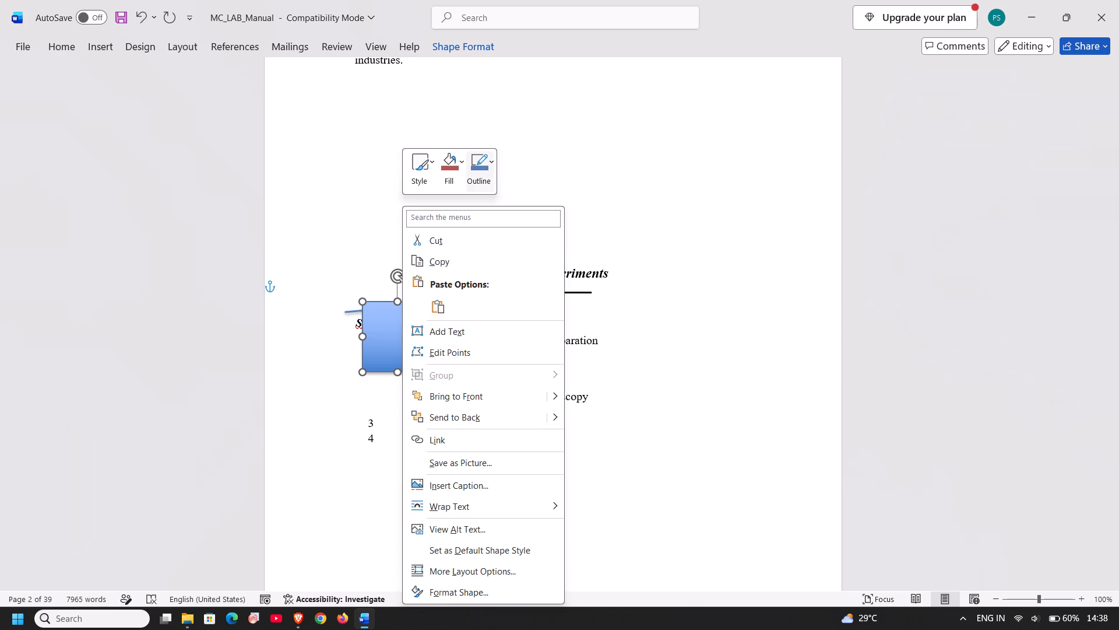
pyautogui.click(449, 166)
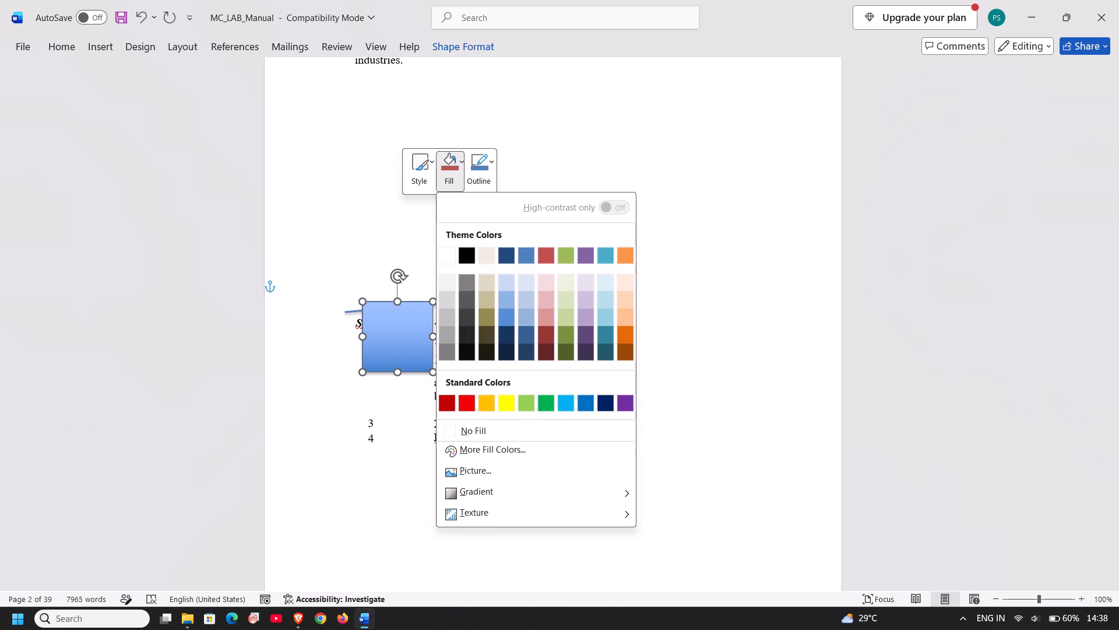
pyautogui.click(449, 255)
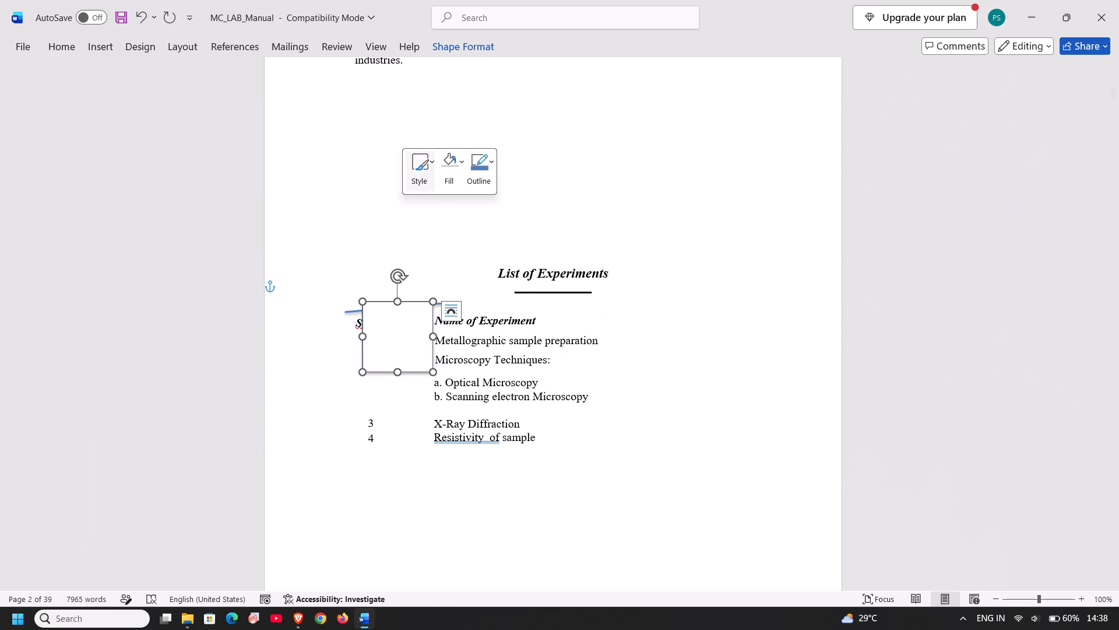
# Widen the white rectangle across the Name of Experiment column, past the end of the experiment names.
pyautogui.click(344, 253)
pyautogui.click(399, 335)
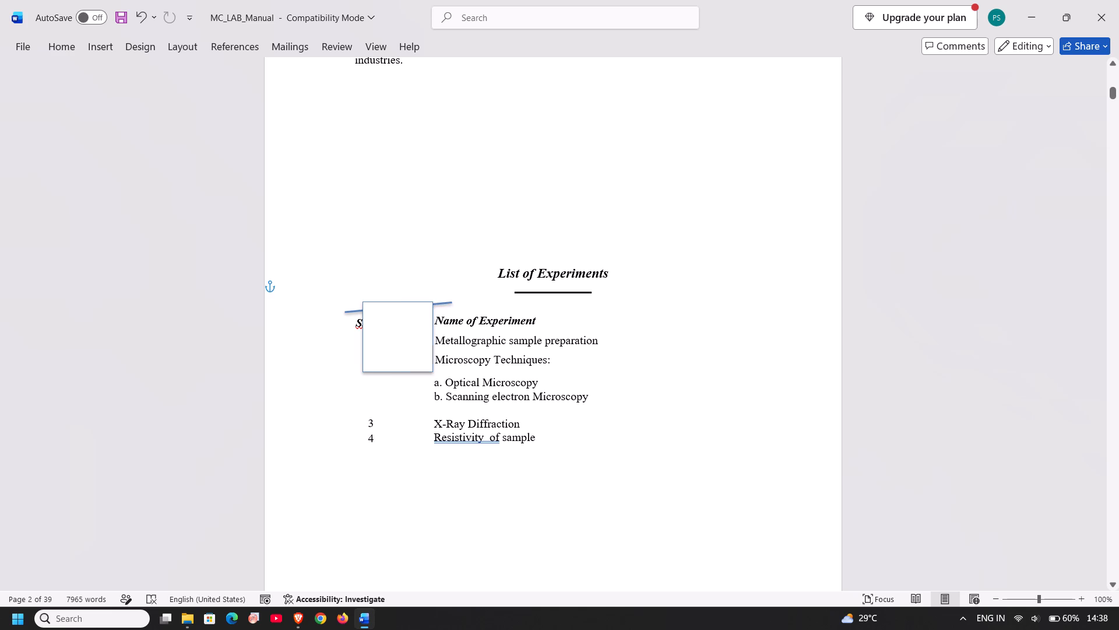
pyautogui.moveTo(432, 338); pyautogui.dragTo(641, 351)
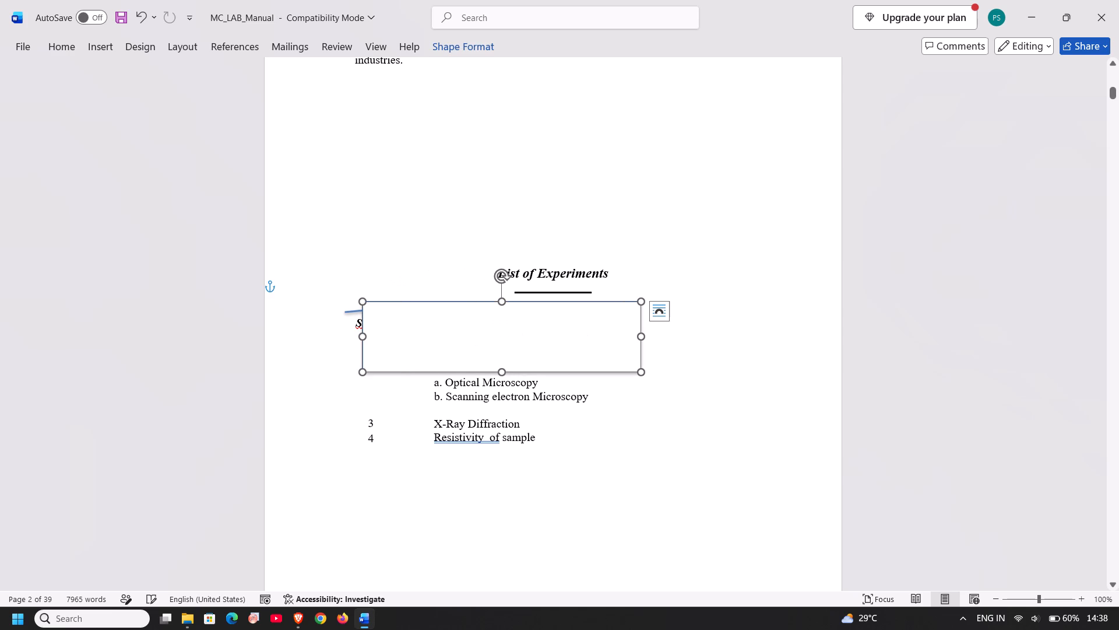
# Send the white rectangle behind the text of the List of Experiments.
pyautogui.rightClick(619, 353)
pyautogui.click(700, 423)
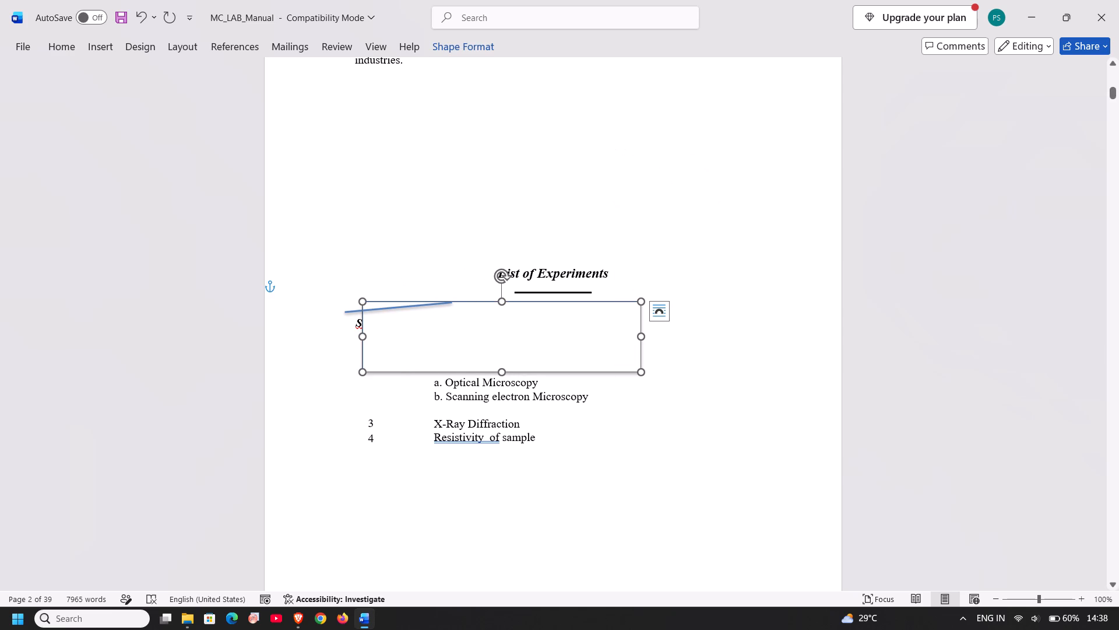
pyautogui.rightClick(601, 340)
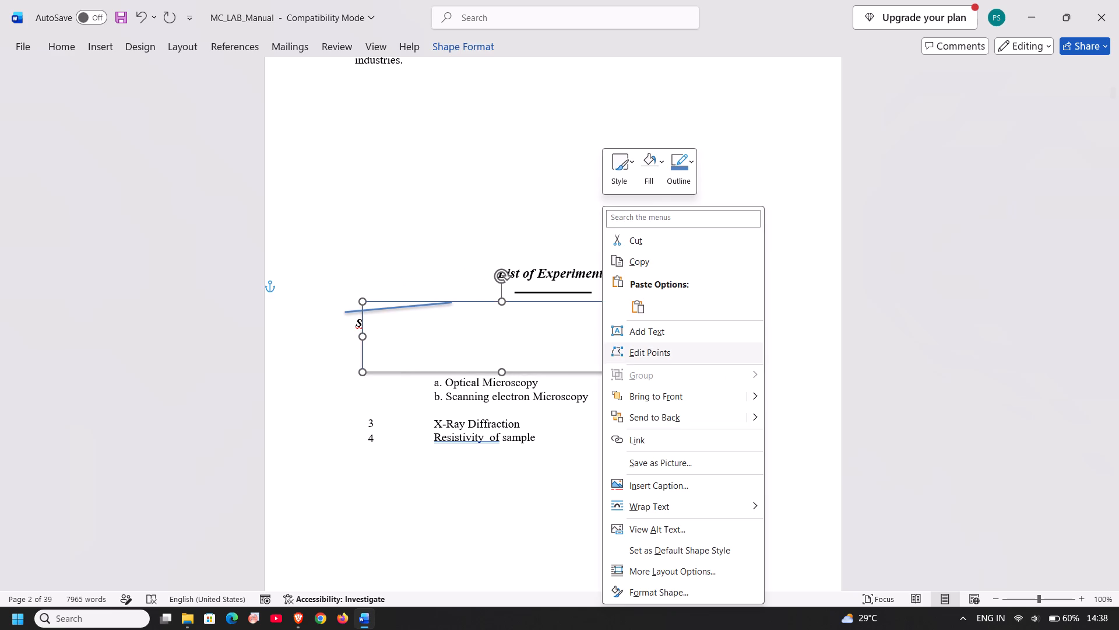
pyautogui.click(667, 422)
pyautogui.rightClick(606, 354)
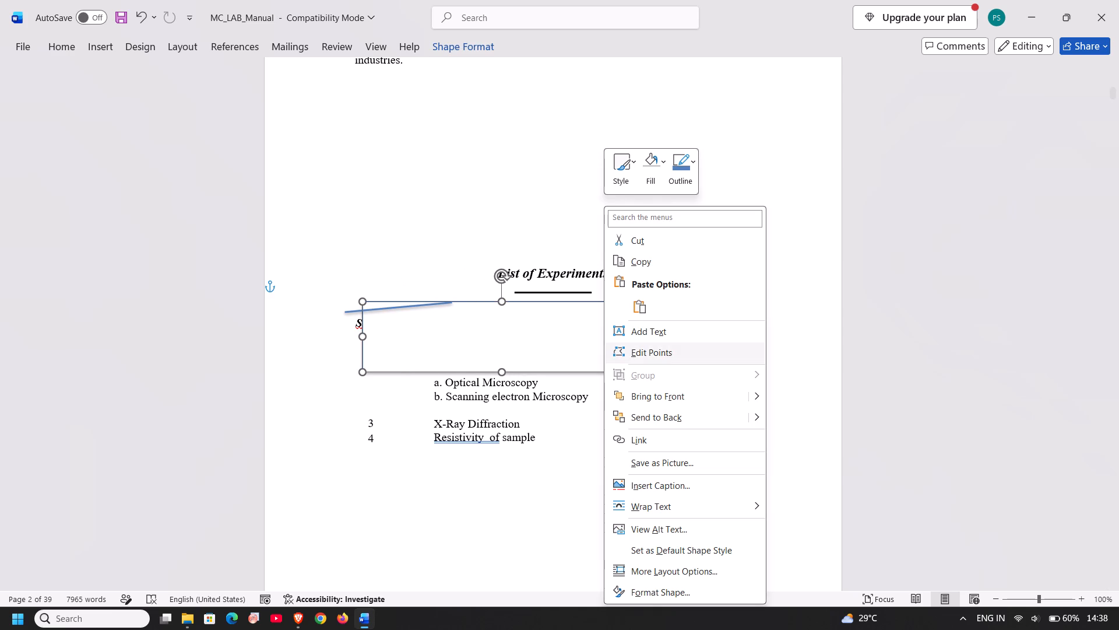
pyautogui.click(757, 421)
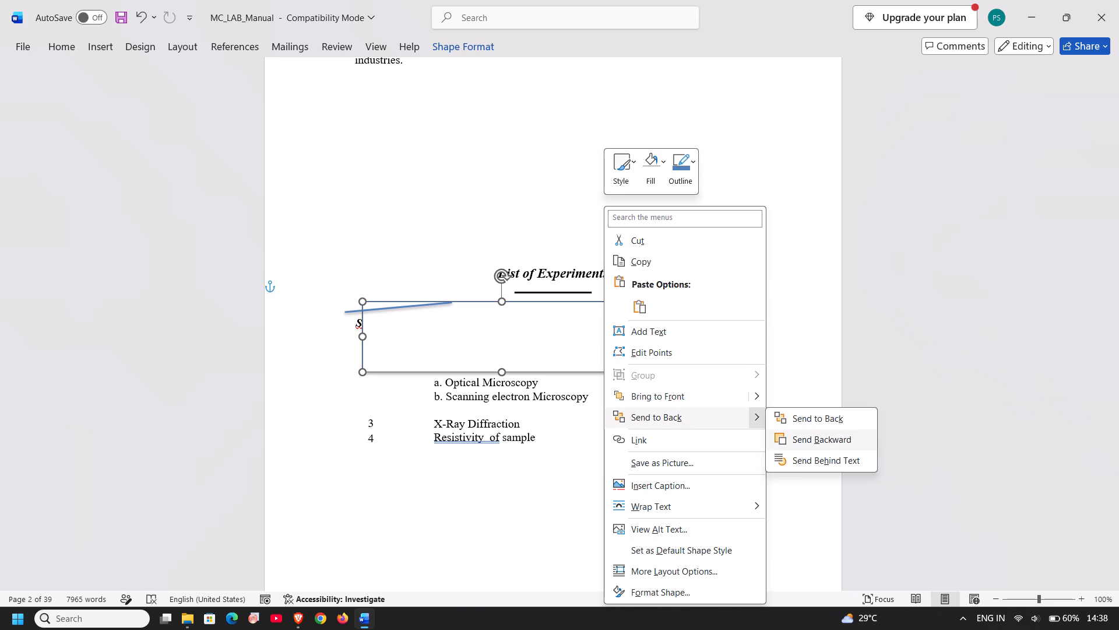
pyautogui.click(816, 466)
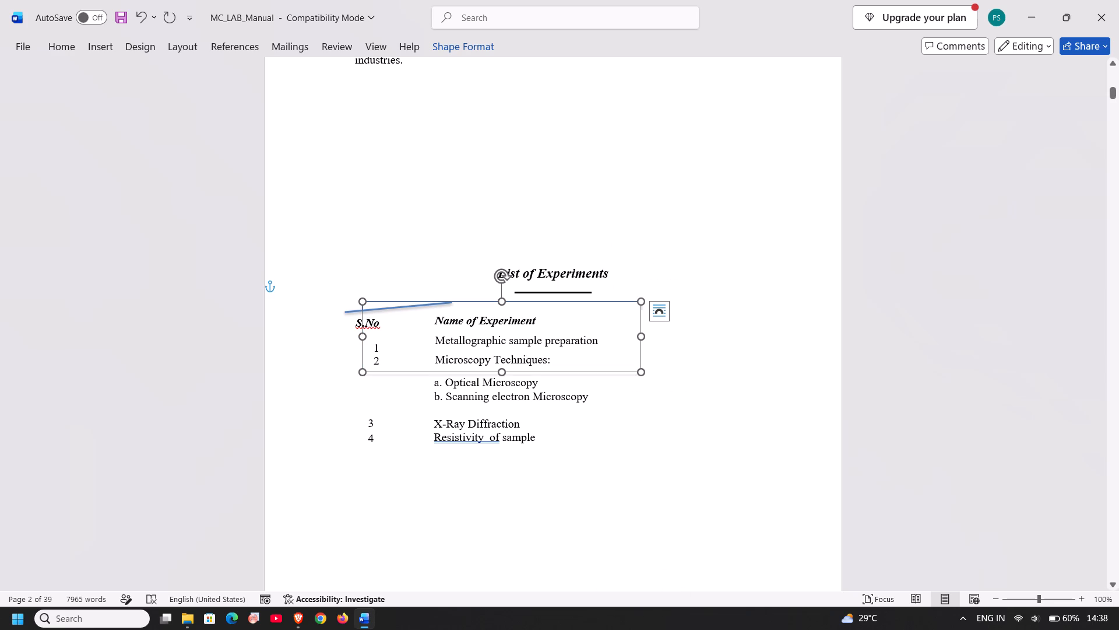
# Extend the rectangle's bottom edge below Resistivity of sample and its S.No-side edge outward past the S.No heading.
pyautogui.moveTo(502, 369); pyautogui.dragTo(509, 428)
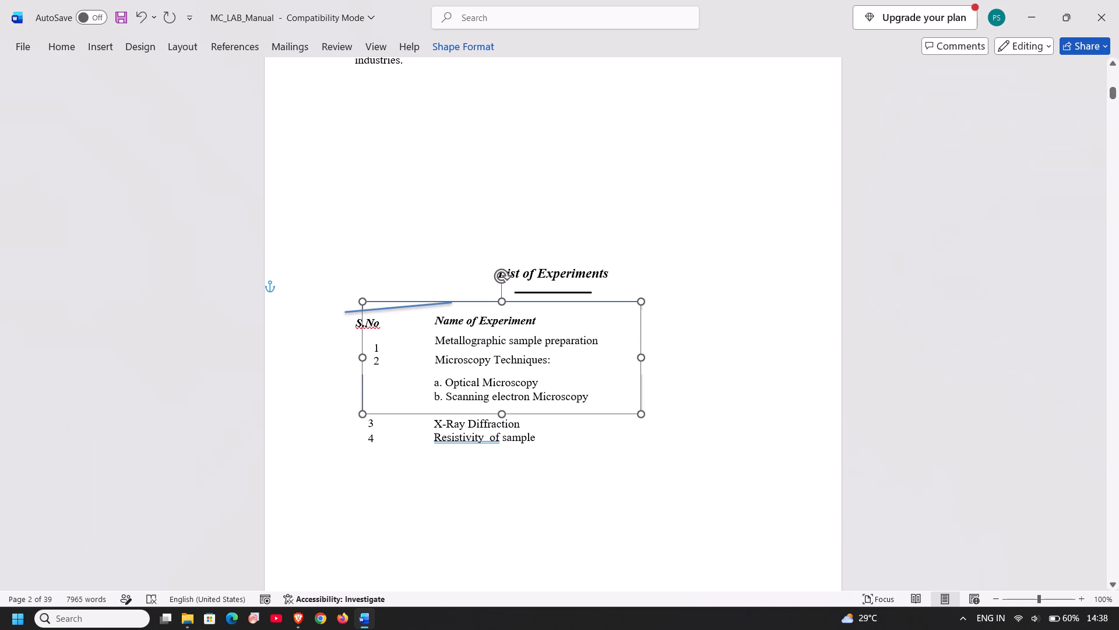
pyautogui.moveTo(509, 428); pyautogui.dragTo(518, 460)
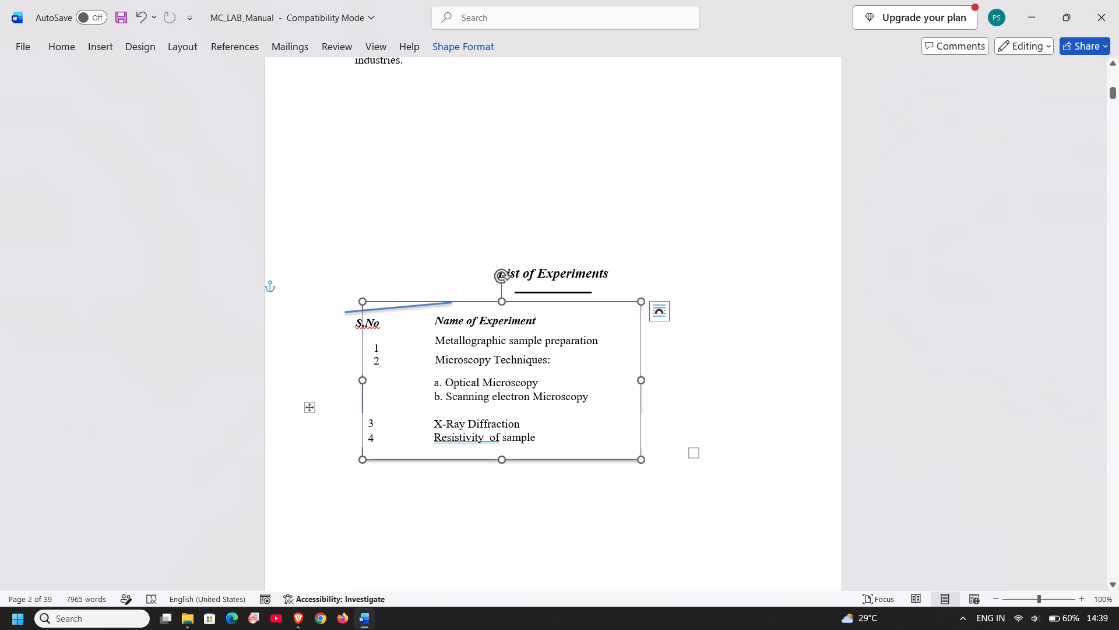
pyautogui.moveTo(365, 380); pyautogui.dragTo(349, 380)
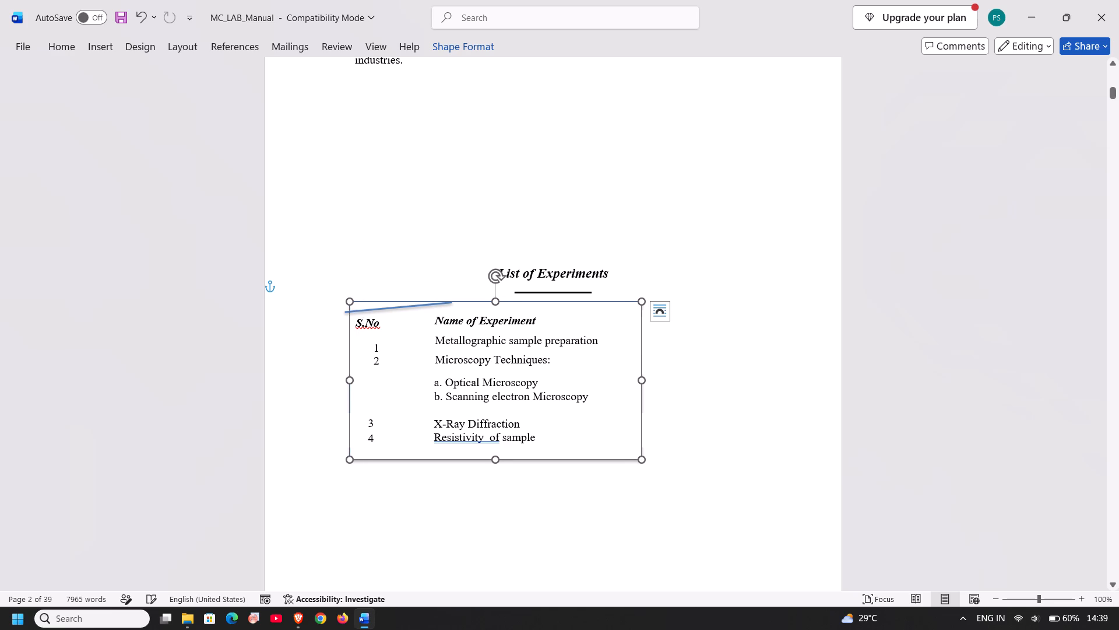
pyautogui.click(687, 383)
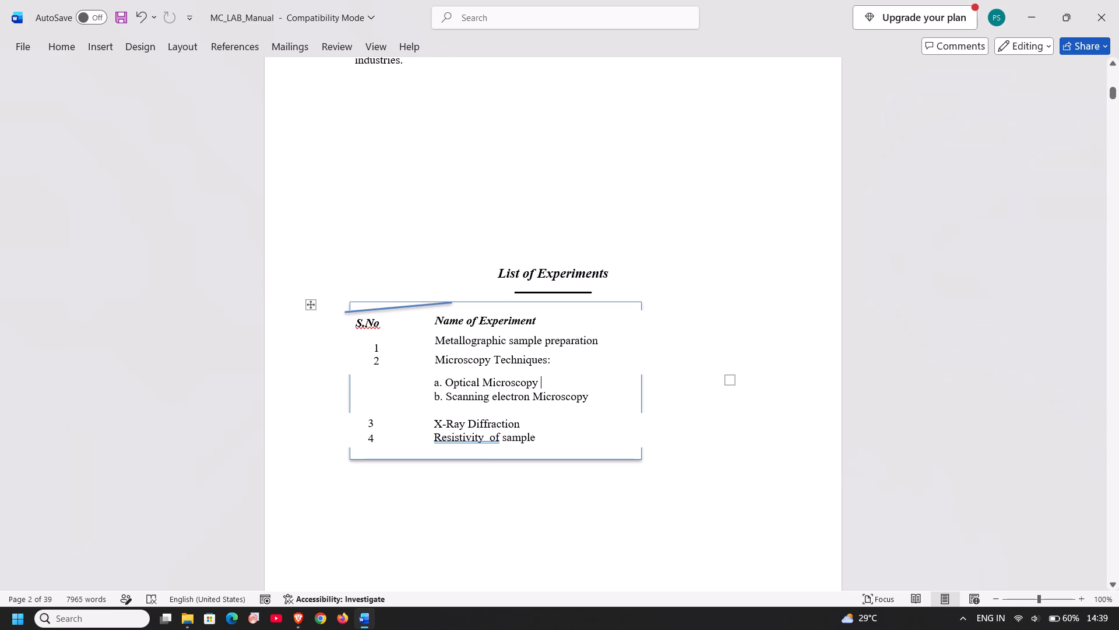
# Widen the rectangle to about 11.4 cm beyond the experiment names and reposition it so it encloses both columns.
pyautogui.click(409, 428)
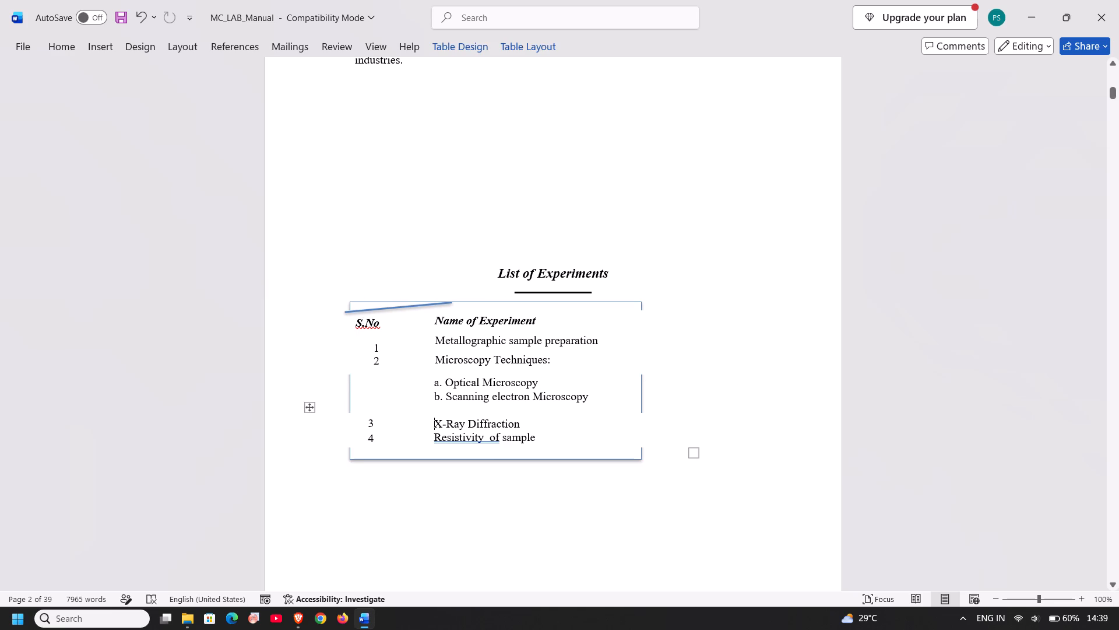
pyautogui.click(407, 459)
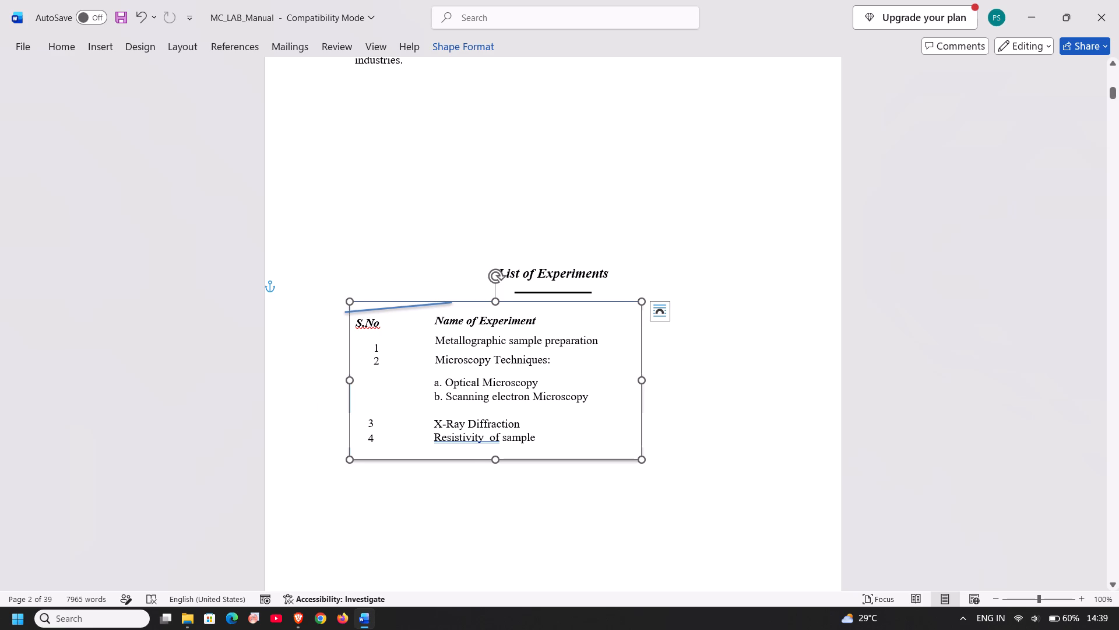
pyautogui.moveTo(641, 385); pyautogui.dragTo(662, 390)
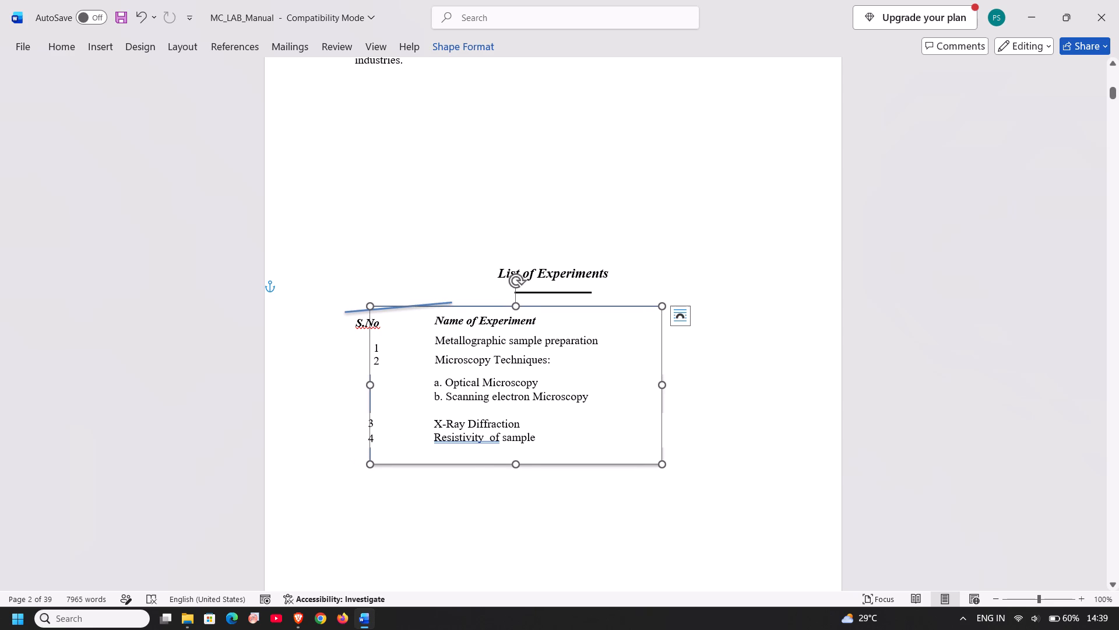
pyautogui.moveTo(663, 386); pyautogui.dragTo(687, 391)
pyautogui.moveTo(587, 464); pyautogui.dragTo(571, 464)
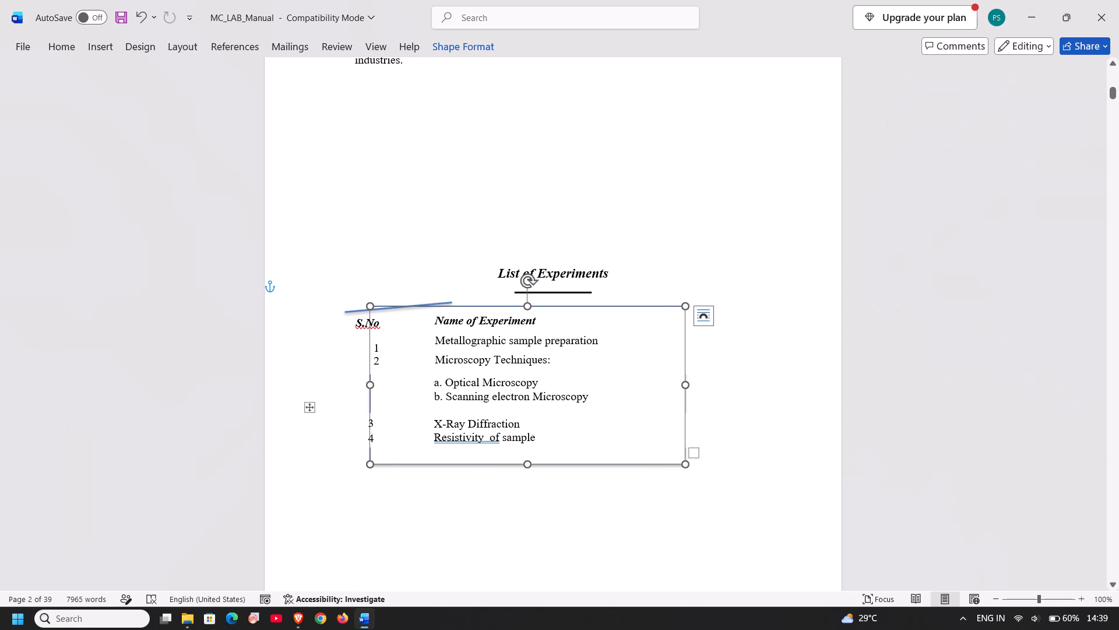
pyautogui.moveTo(571, 464); pyautogui.dragTo(569, 462)
pyautogui.click(727, 440)
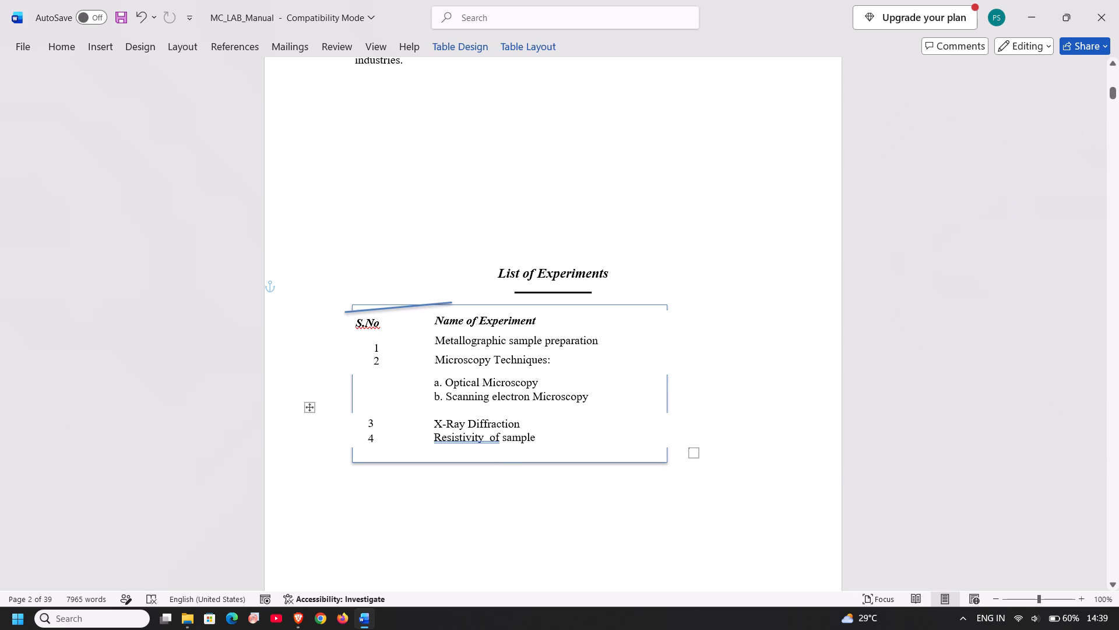
# Set the rectangle's outline weight to ¾ pt.
pyautogui.rightClick(648, 463)
pyautogui.click(619, 473)
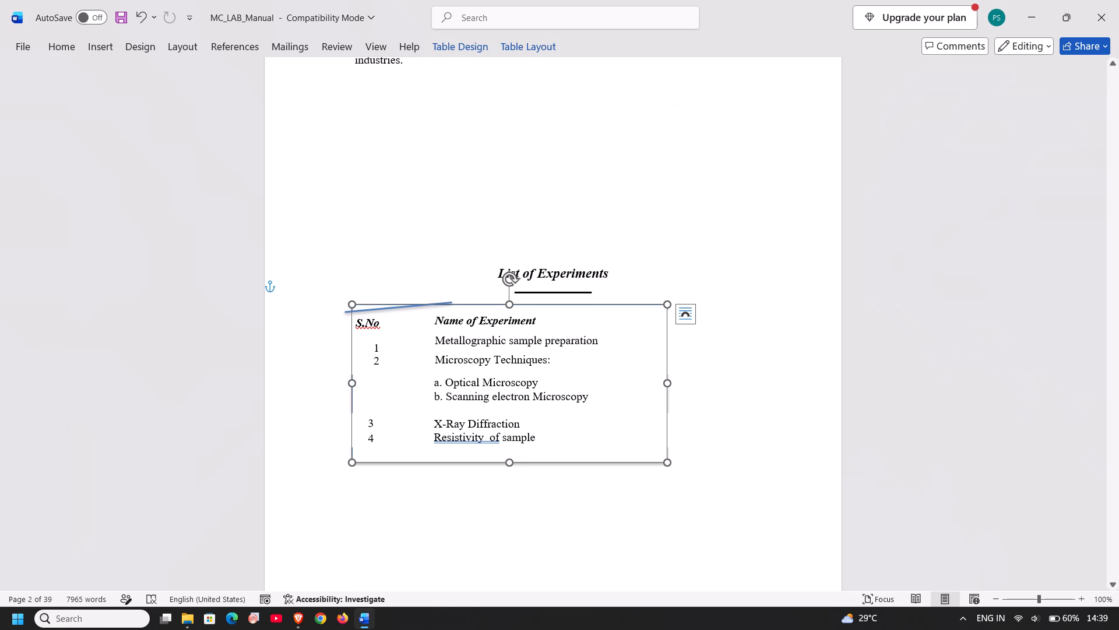
pyautogui.click(621, 464)
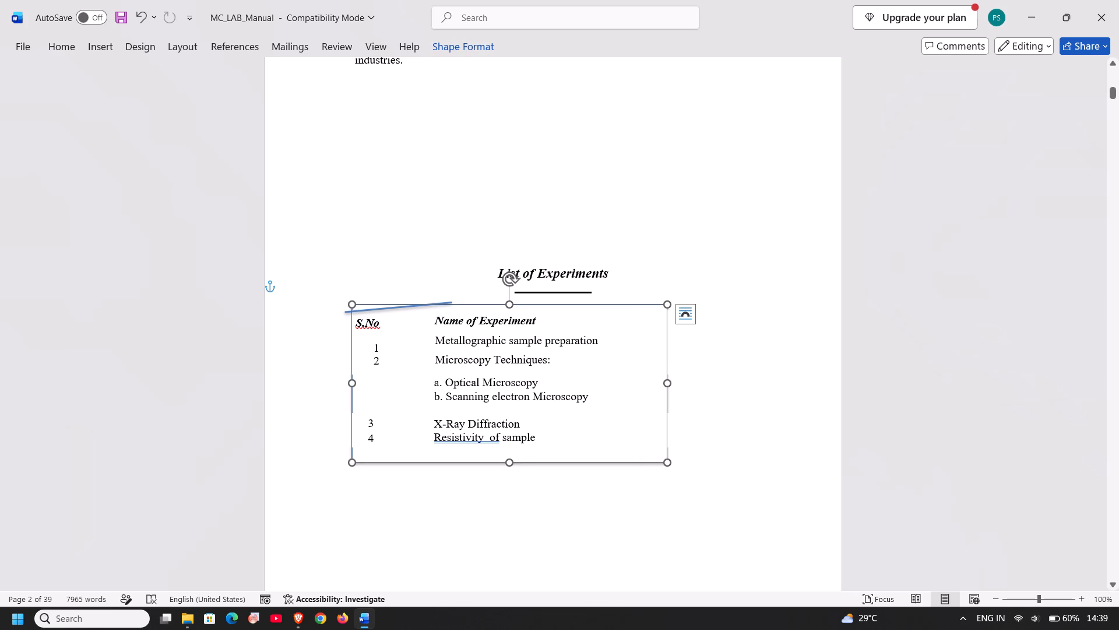
pyautogui.click(608, 501)
pyautogui.click(629, 461)
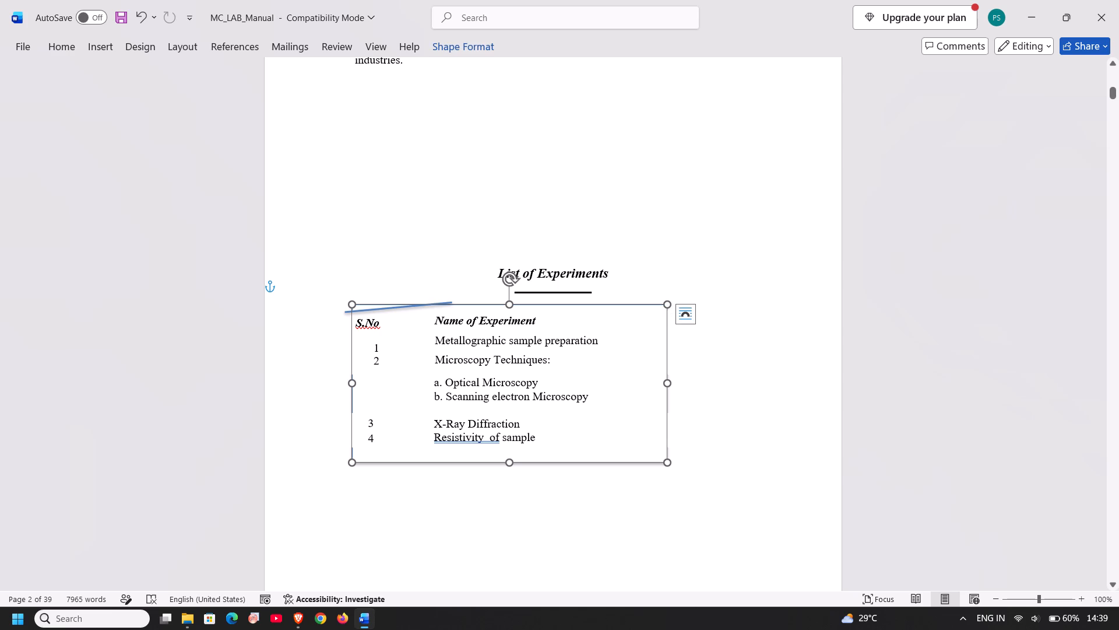
pyautogui.click(629, 461)
pyautogui.rightClick(629, 461)
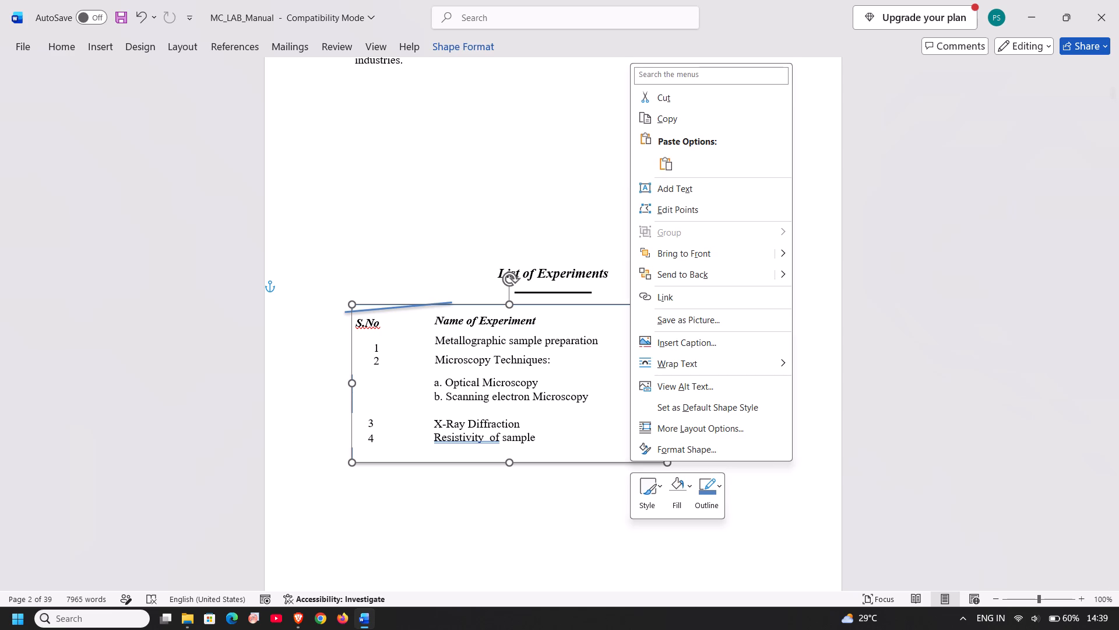
pyautogui.click(486, 51)
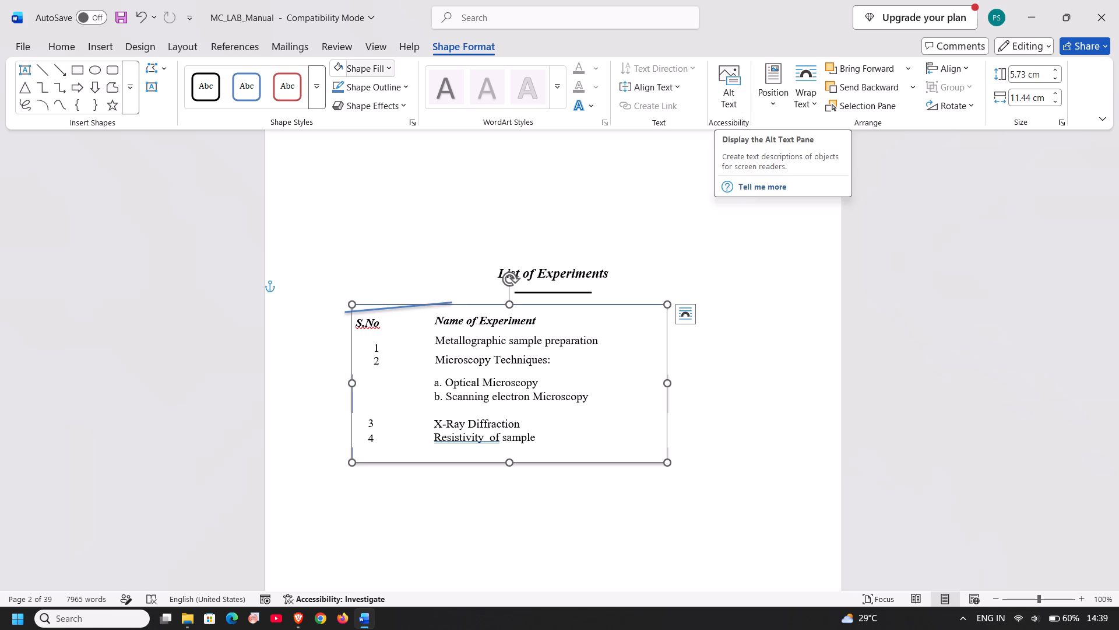
pyautogui.click(395, 86)
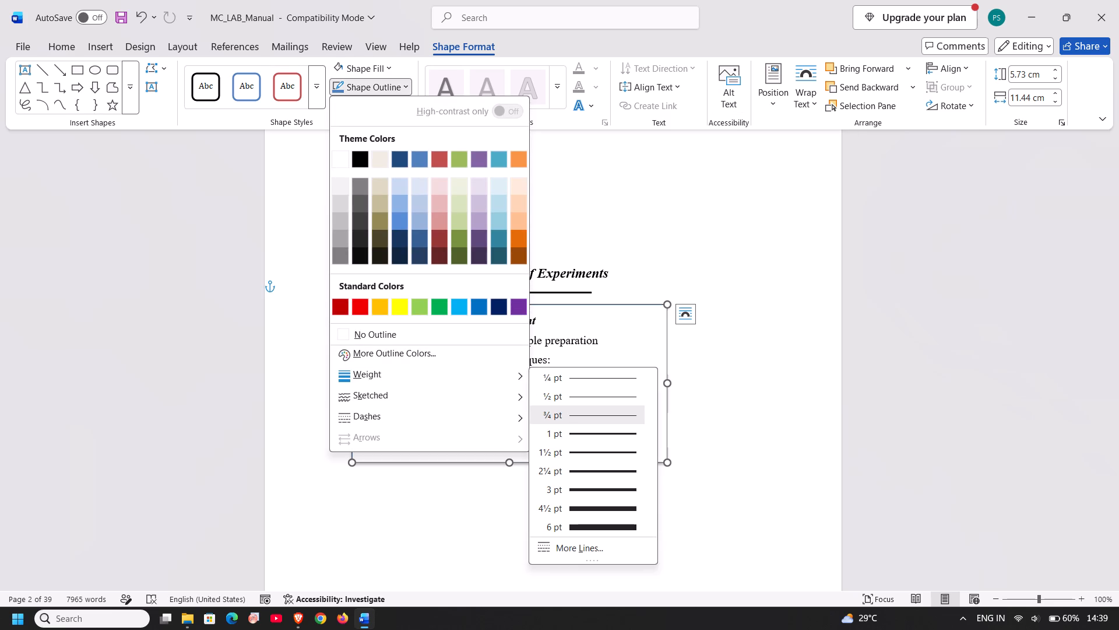
pyautogui.click(596, 415)
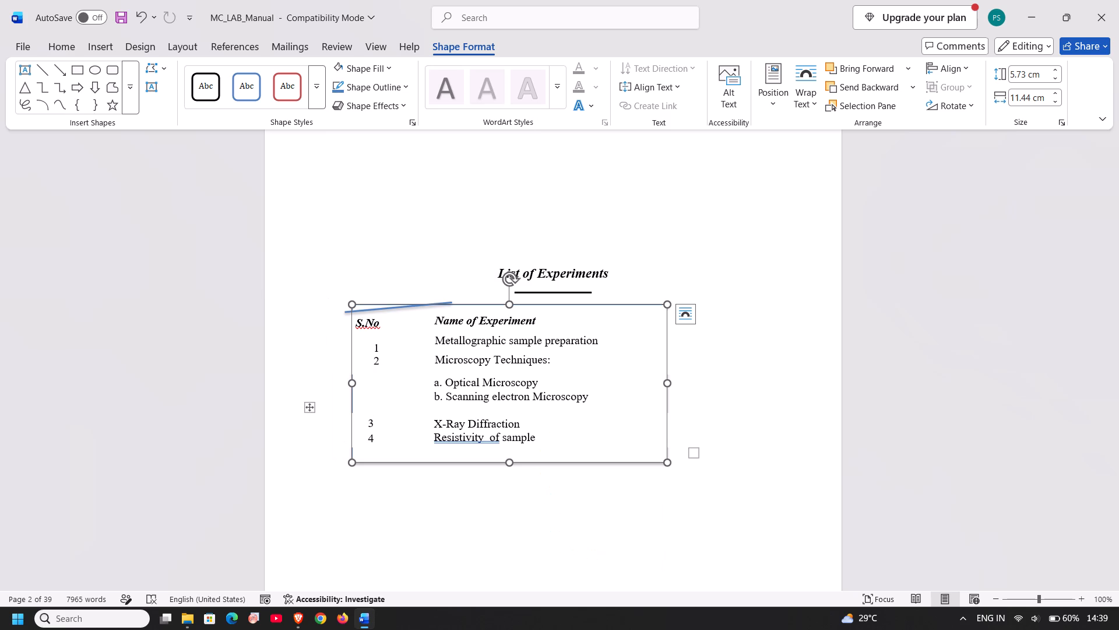
pyautogui.click(344, 82)
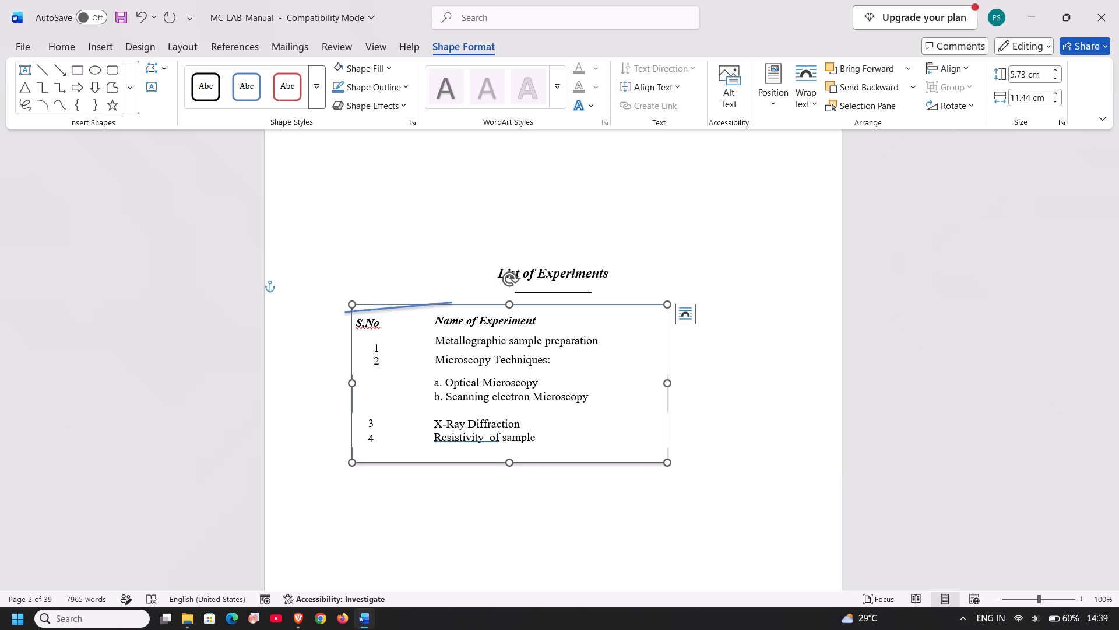
pyautogui.click(692, 216)
pyautogui.click(863, 557)
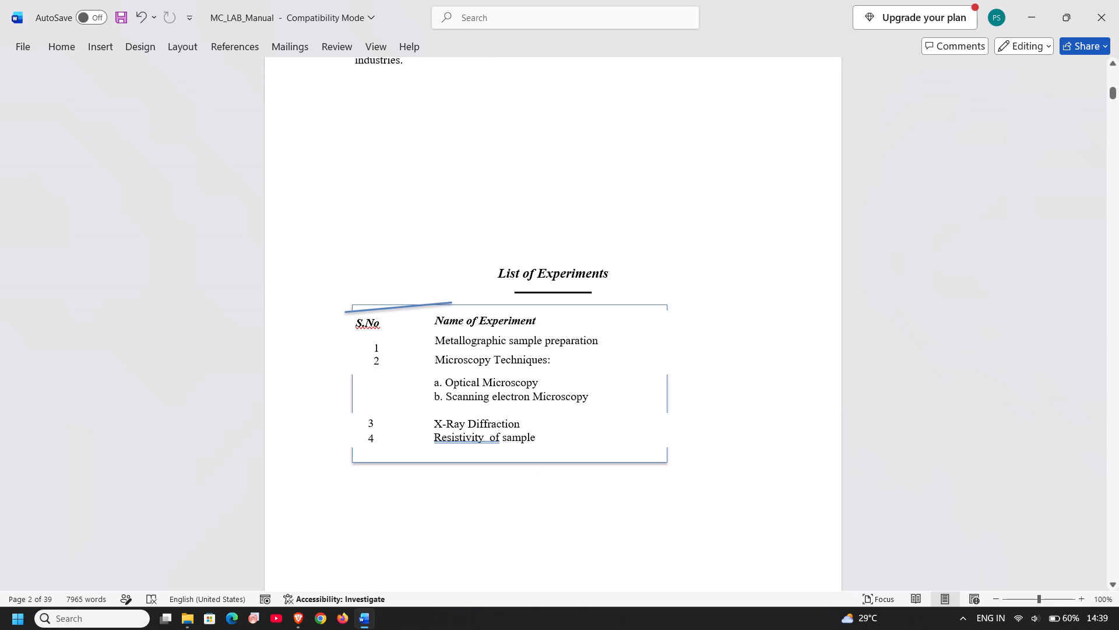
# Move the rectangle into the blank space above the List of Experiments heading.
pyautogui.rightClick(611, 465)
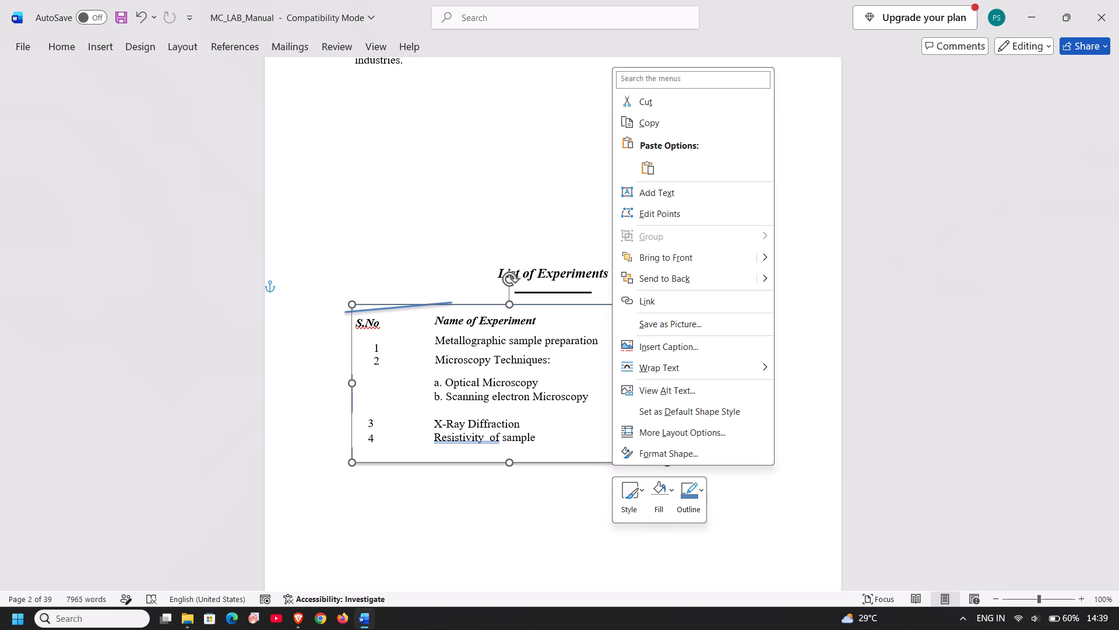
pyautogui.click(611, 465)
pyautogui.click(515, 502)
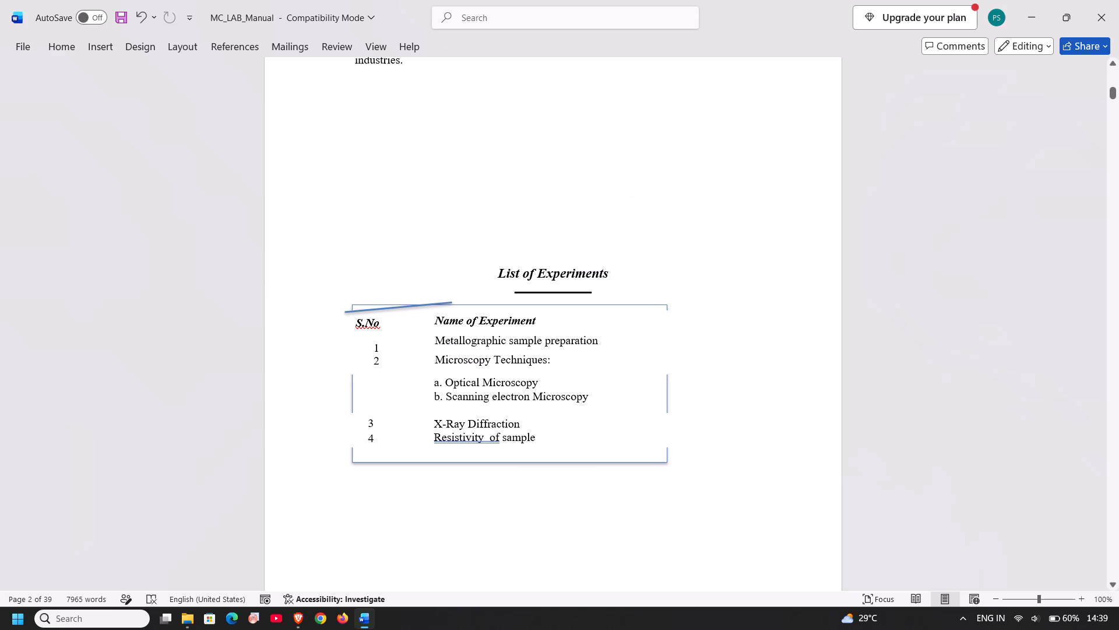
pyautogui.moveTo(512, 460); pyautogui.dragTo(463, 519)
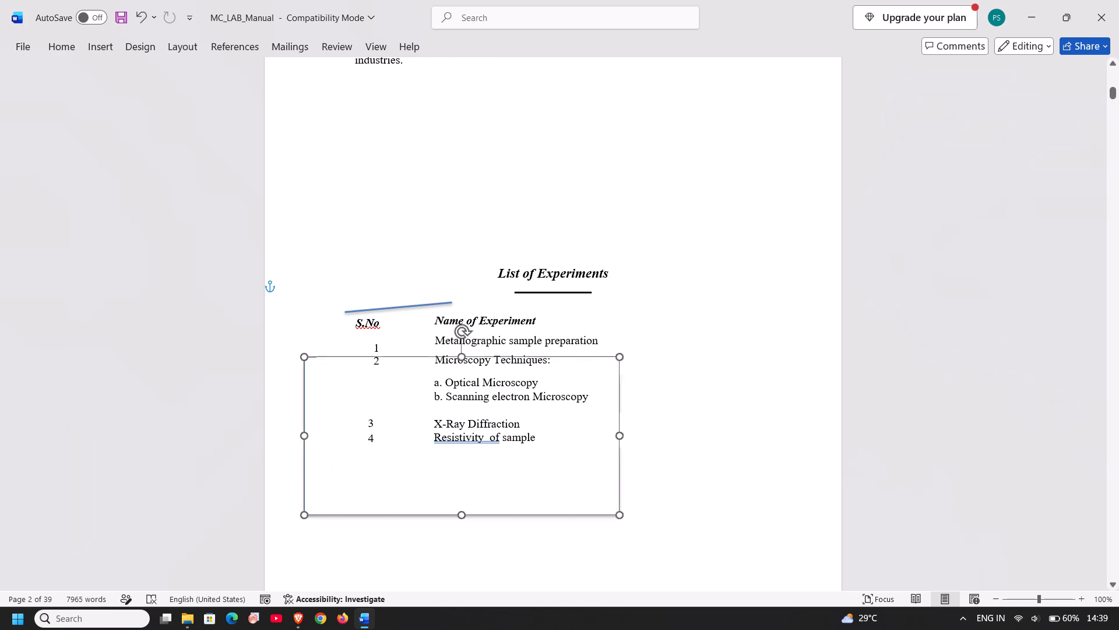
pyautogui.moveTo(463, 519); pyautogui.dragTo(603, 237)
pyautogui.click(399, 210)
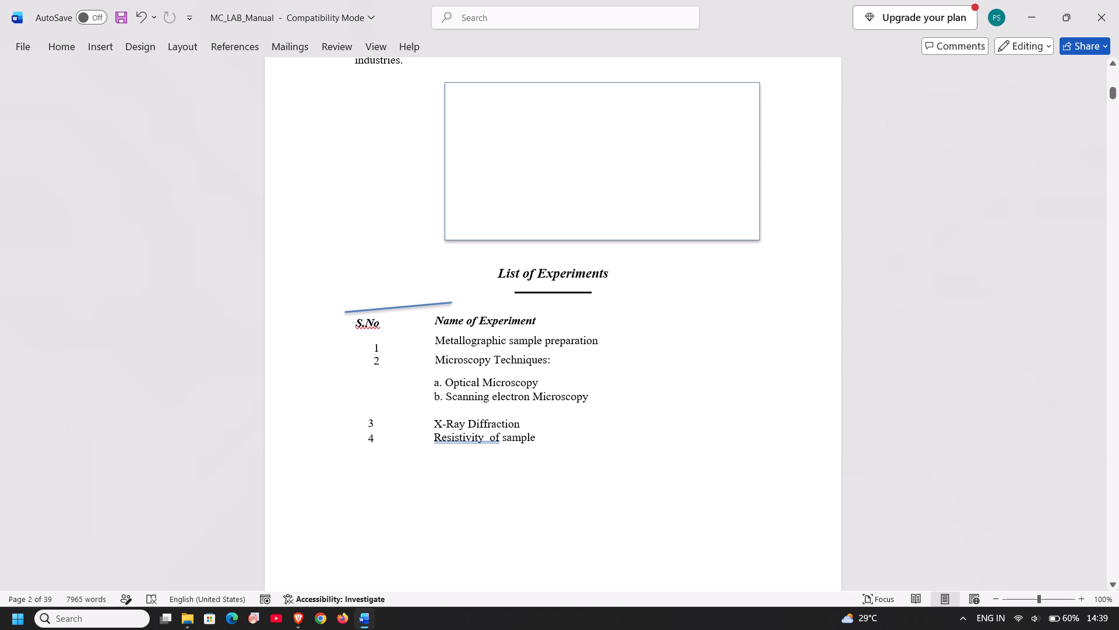
# Widen the rectangle toward the left page margin and position it around the whole List of Experiments, below the heading.
pyautogui.click(419, 378)
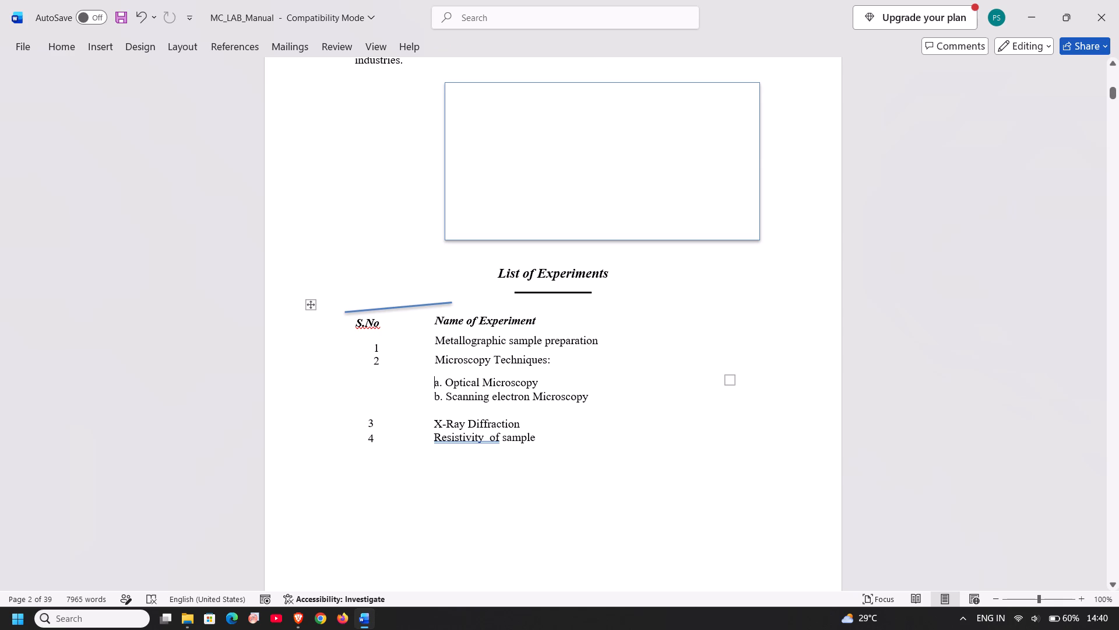
pyautogui.click(599, 234)
pyautogui.click(654, 204)
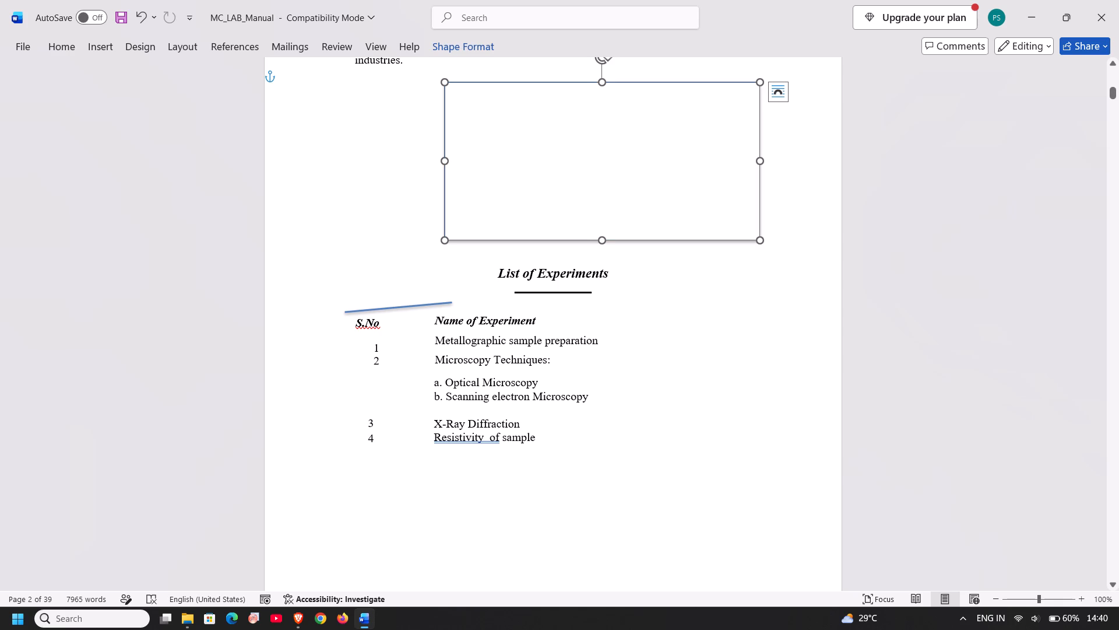
pyautogui.moveTo(441, 159); pyautogui.dragTo(361, 145)
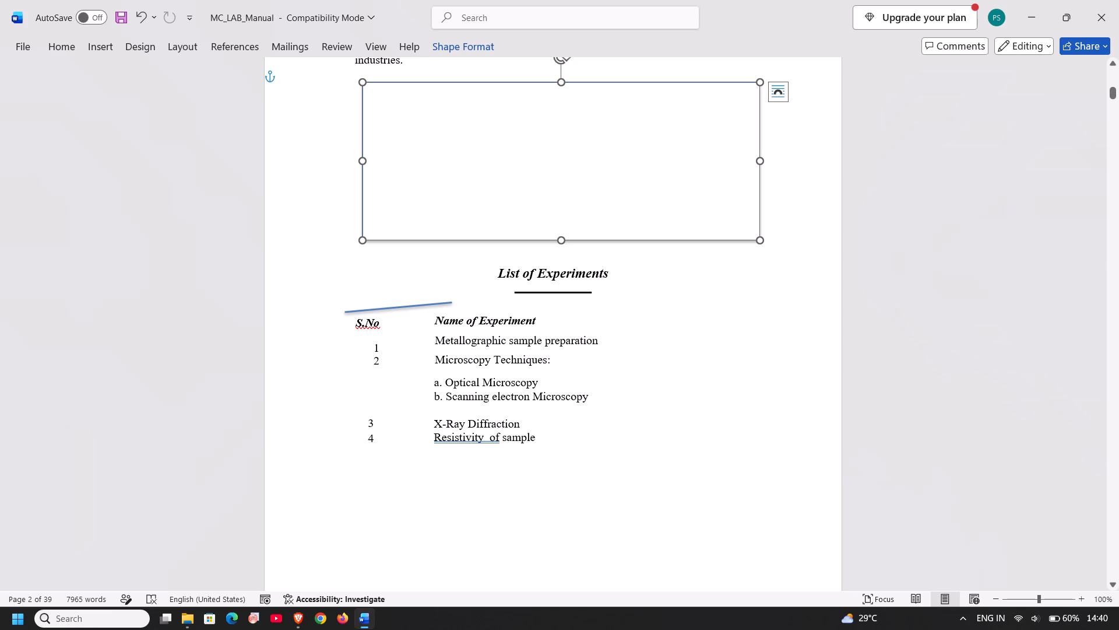
pyautogui.moveTo(595, 239); pyautogui.dragTo(558, 481)
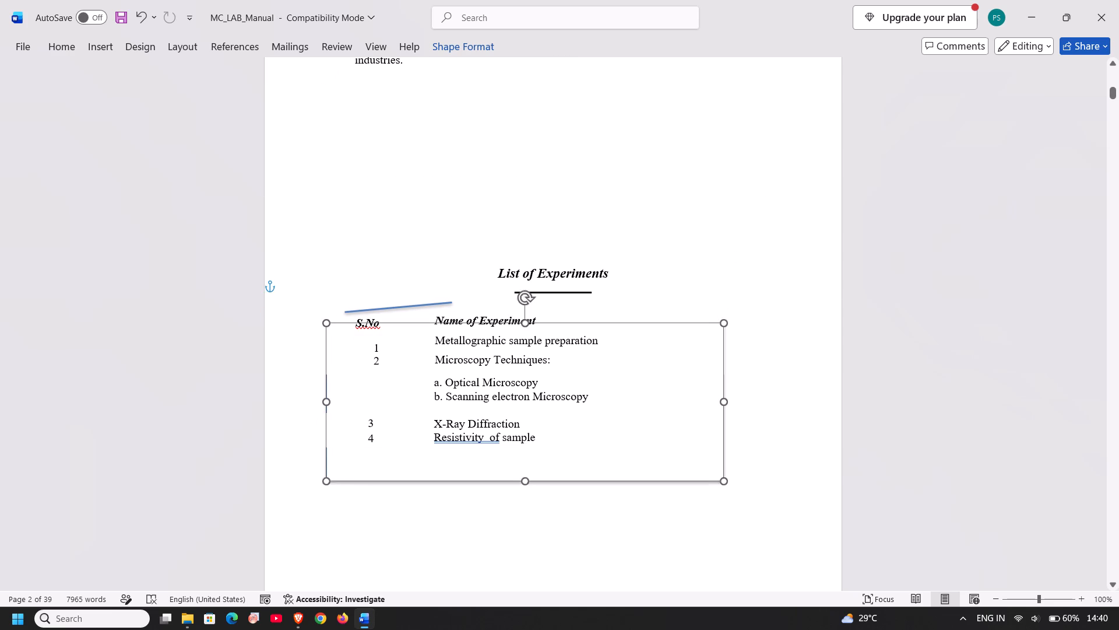
pyautogui.moveTo(558, 481); pyautogui.dragTo(543, 466)
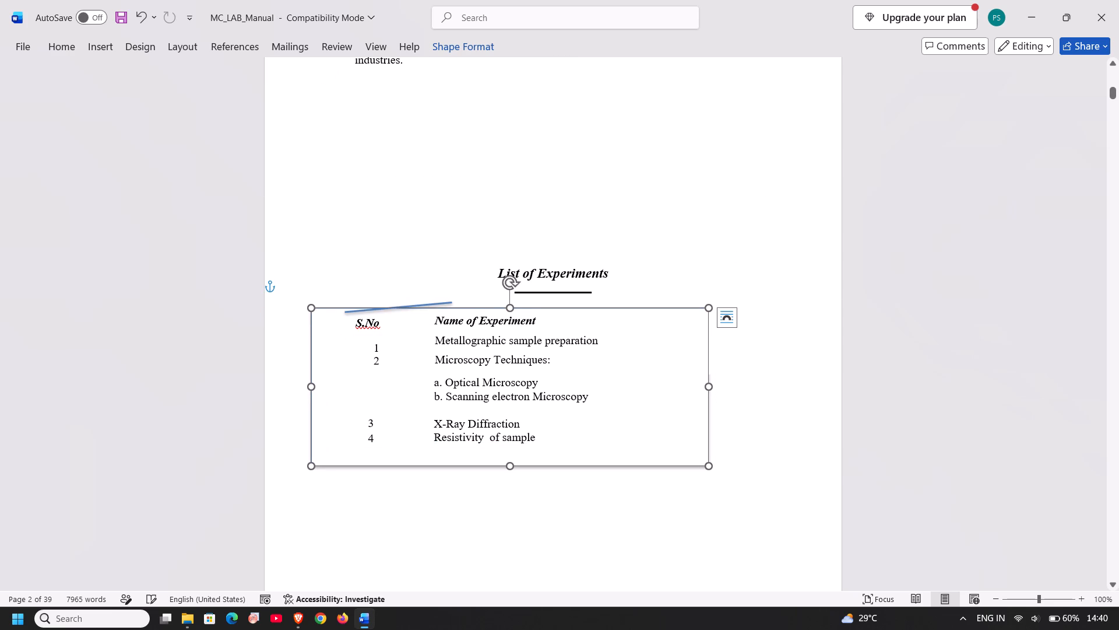
pyautogui.click(821, 254)
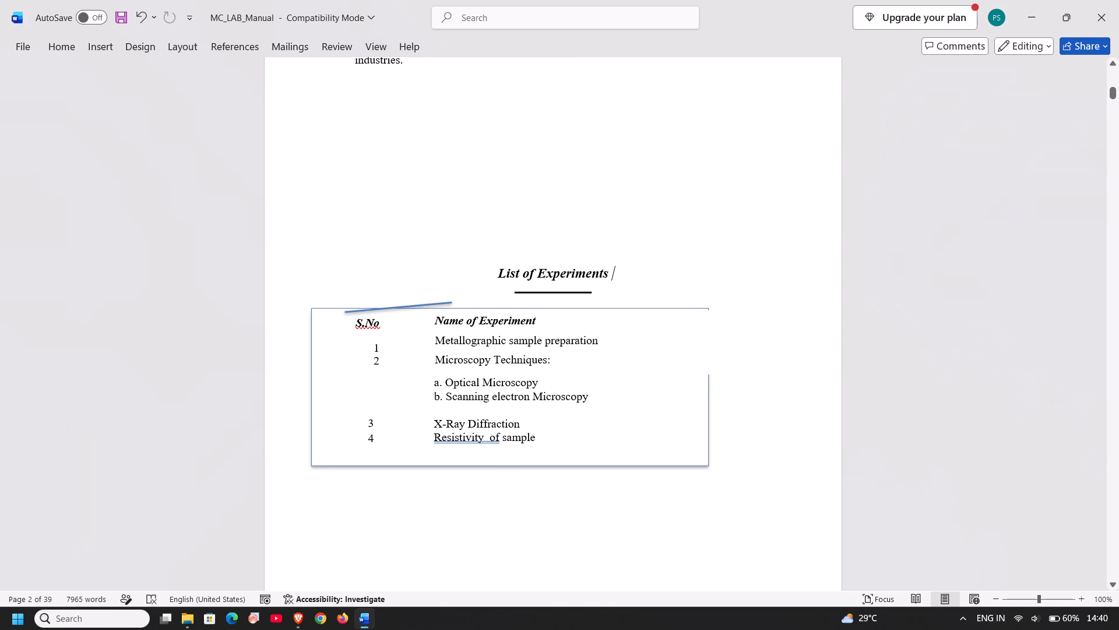
# Stretch the rectangle's edge beside the experiment names slightly further toward the right page margin.
pyautogui.click(695, 408)
pyautogui.moveTo(709, 387); pyautogui.dragTo(710, 387)
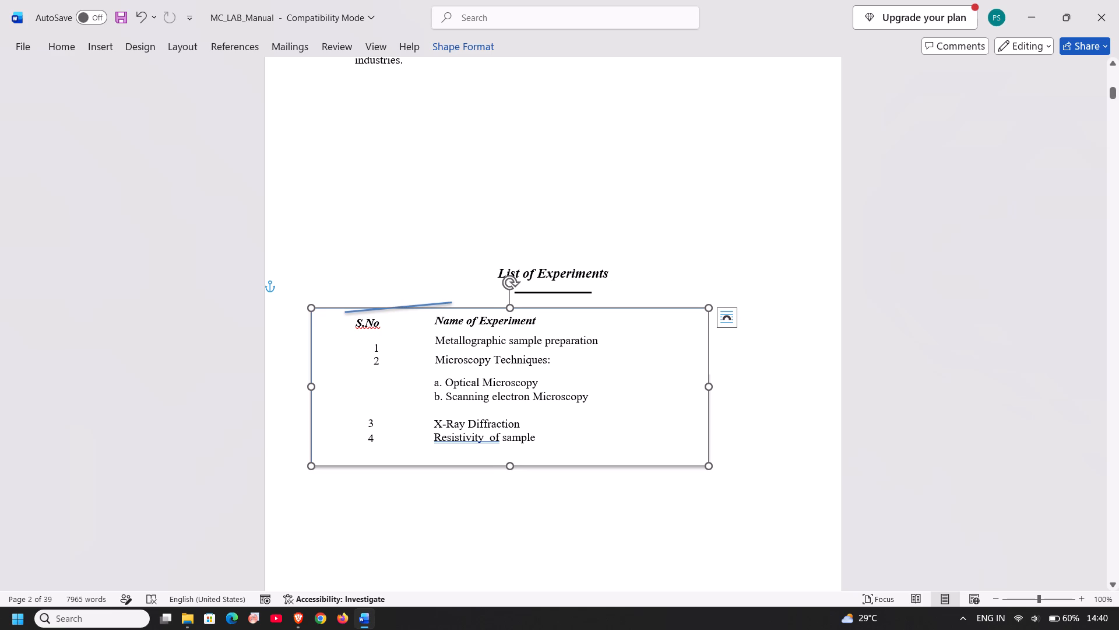
pyautogui.moveTo(710, 387); pyautogui.dragTo(727, 386)
pyautogui.click(794, 264)
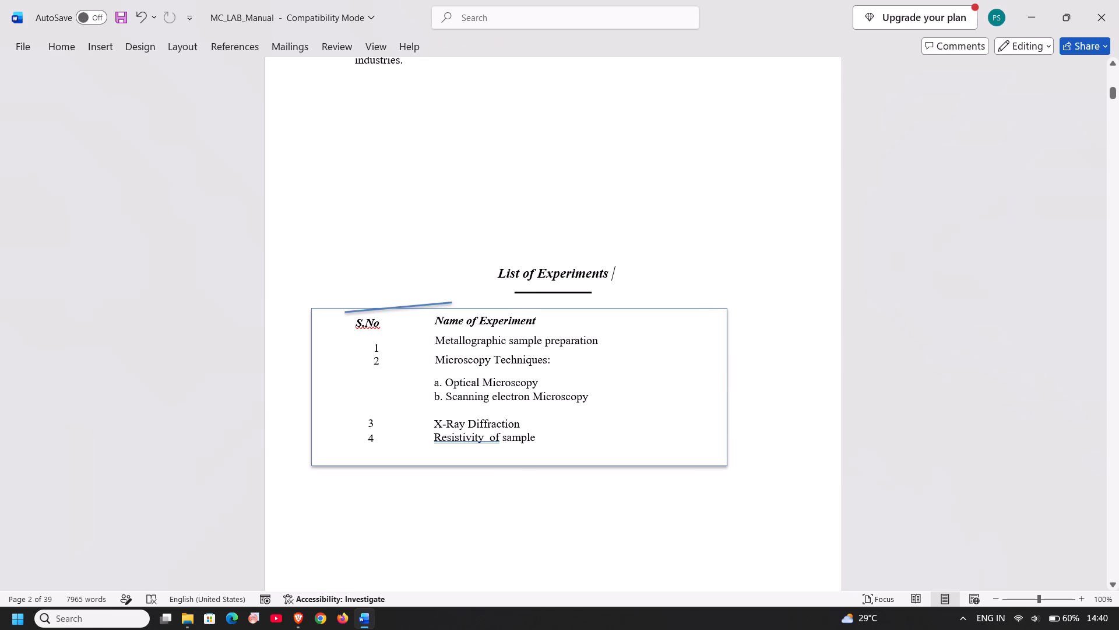
# Set the outline colour of the rectangle around the List of Experiments to black.
pyautogui.rightClick(684, 383)
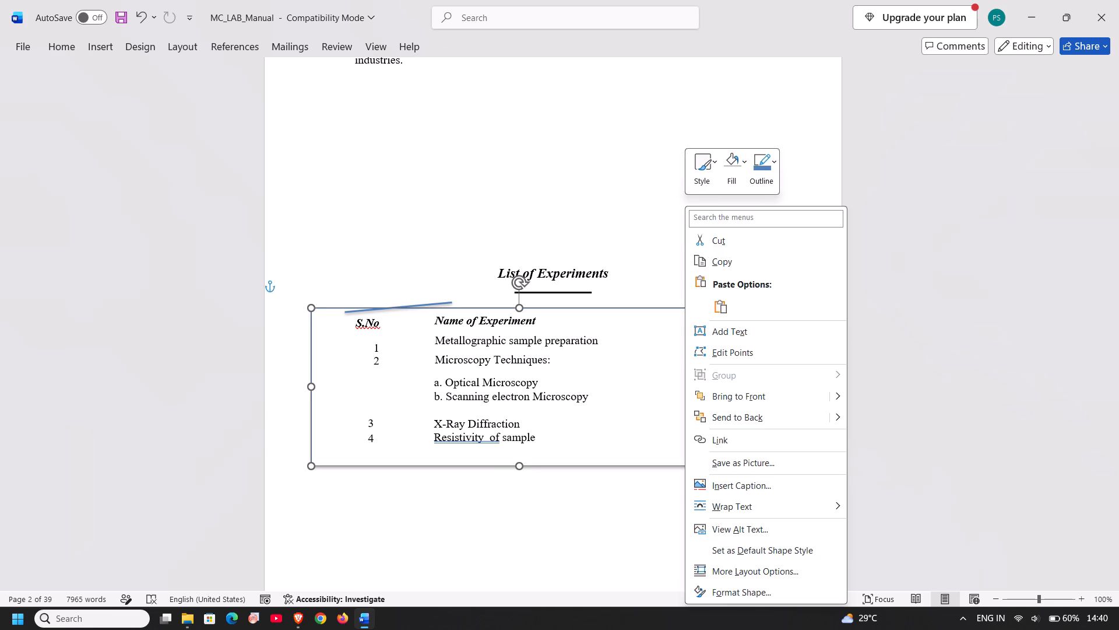
pyautogui.click(409, 194)
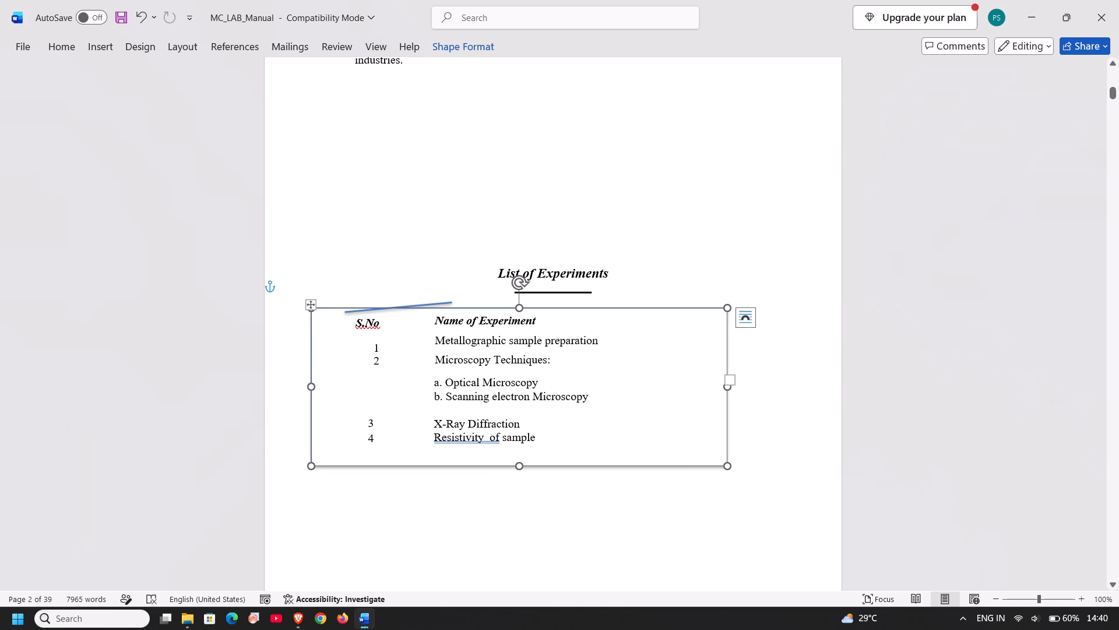
pyautogui.click(309, 332)
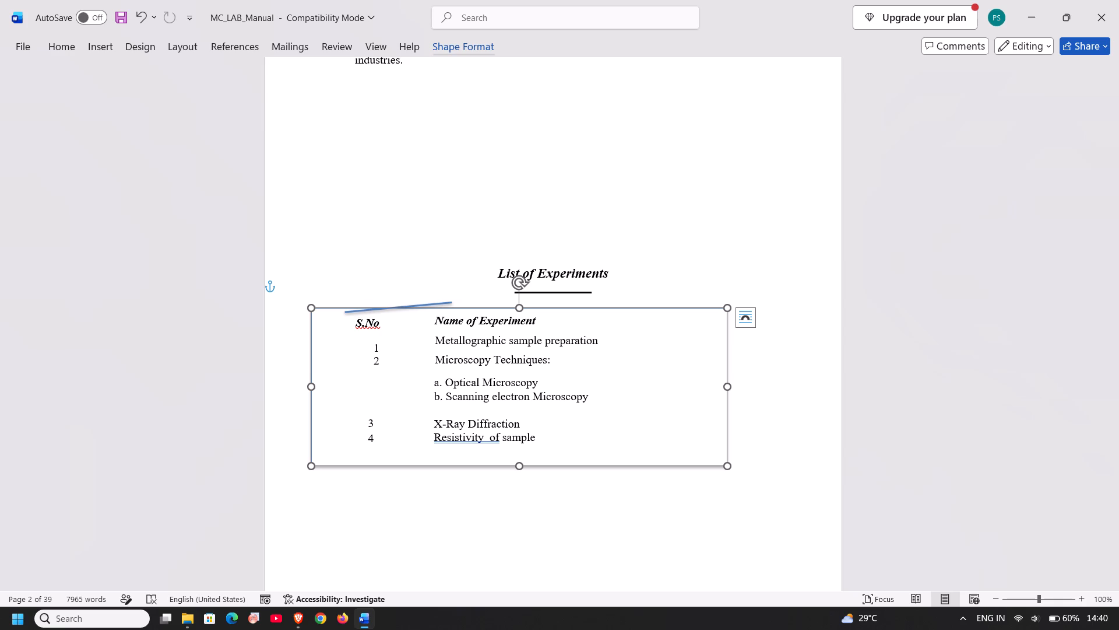
pyautogui.click(487, 45)
pyautogui.click(396, 90)
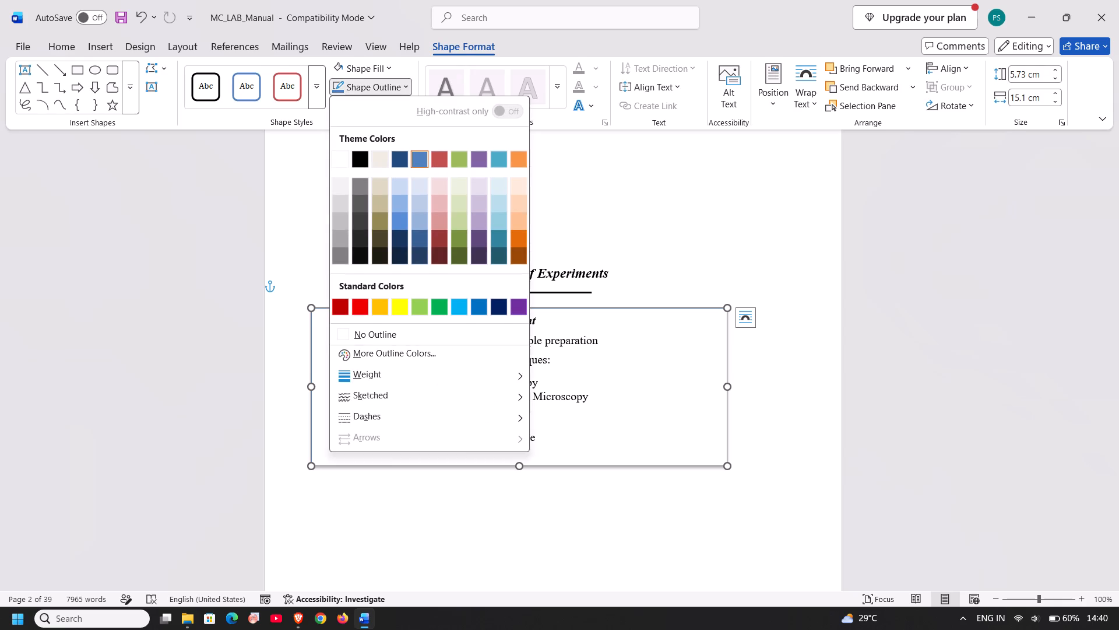
pyautogui.click(362, 159)
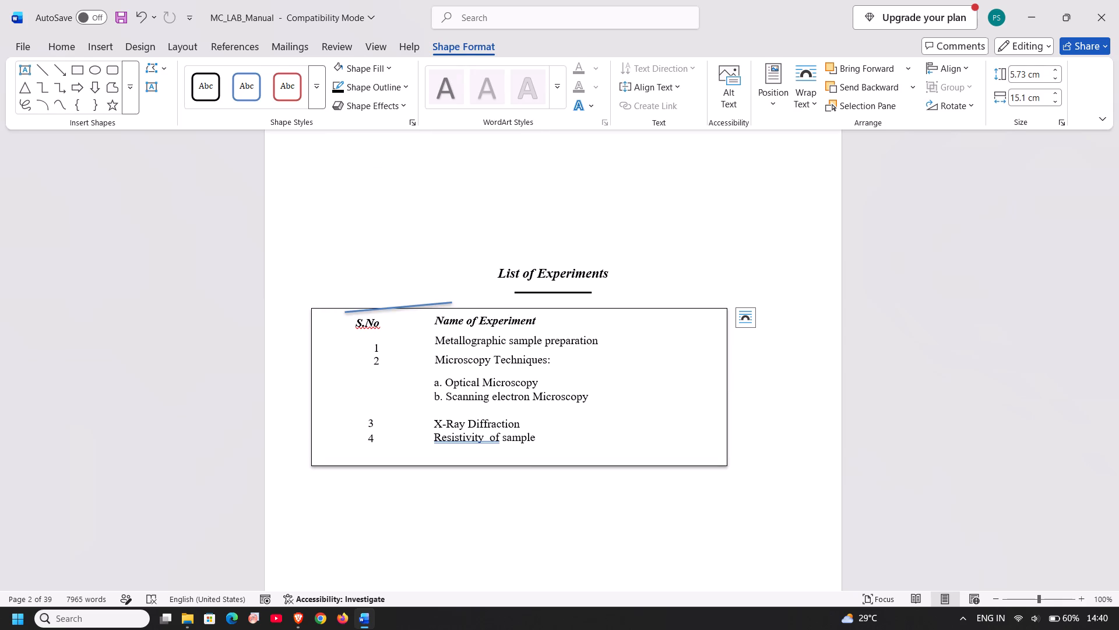
# Move the slanted blue line down to the S.No heading, with one end near the frame's left edge.
pyautogui.click(432, 303)
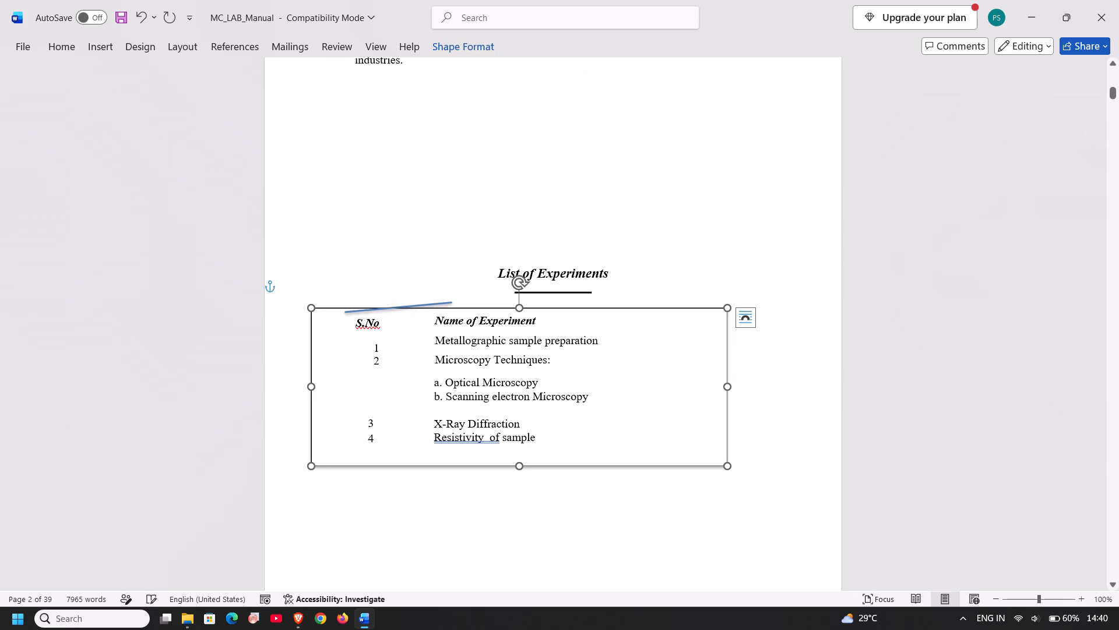
pyautogui.click(434, 304)
pyautogui.click(437, 301)
pyautogui.moveTo(442, 300); pyautogui.dragTo(437, 325)
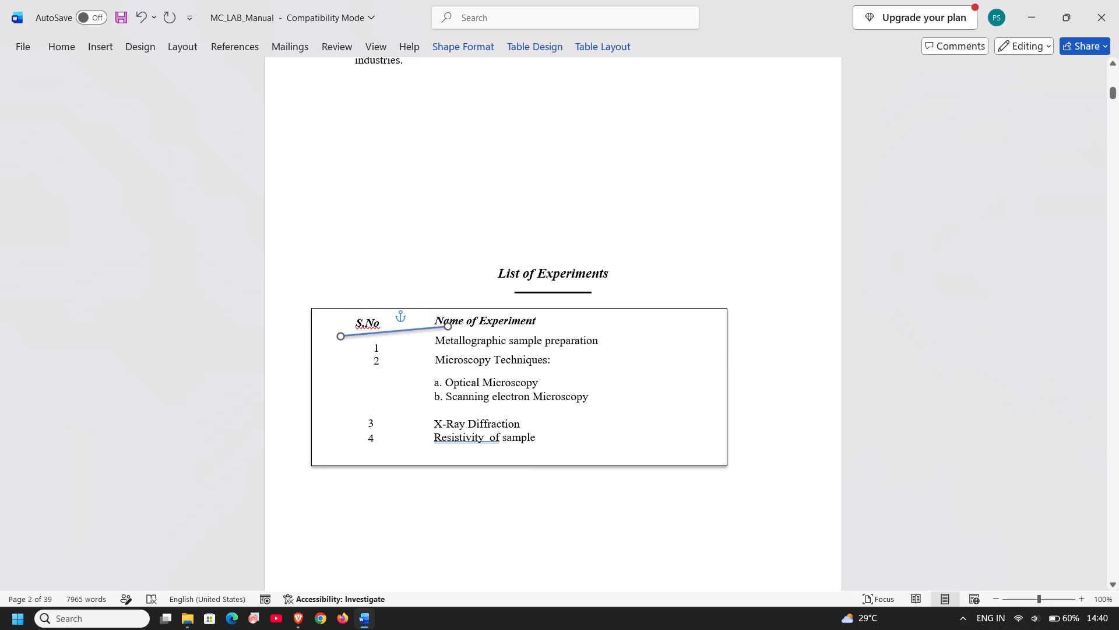
pyautogui.moveTo(437, 325); pyautogui.dragTo(415, 328)
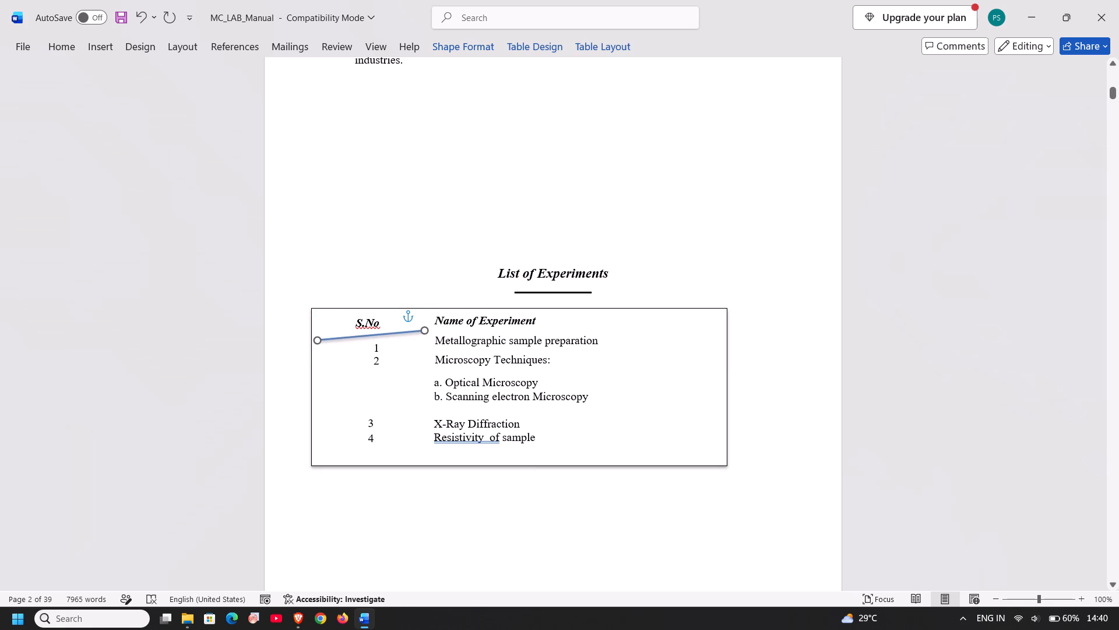
pyautogui.moveTo(415, 328); pyautogui.dragTo(412, 320)
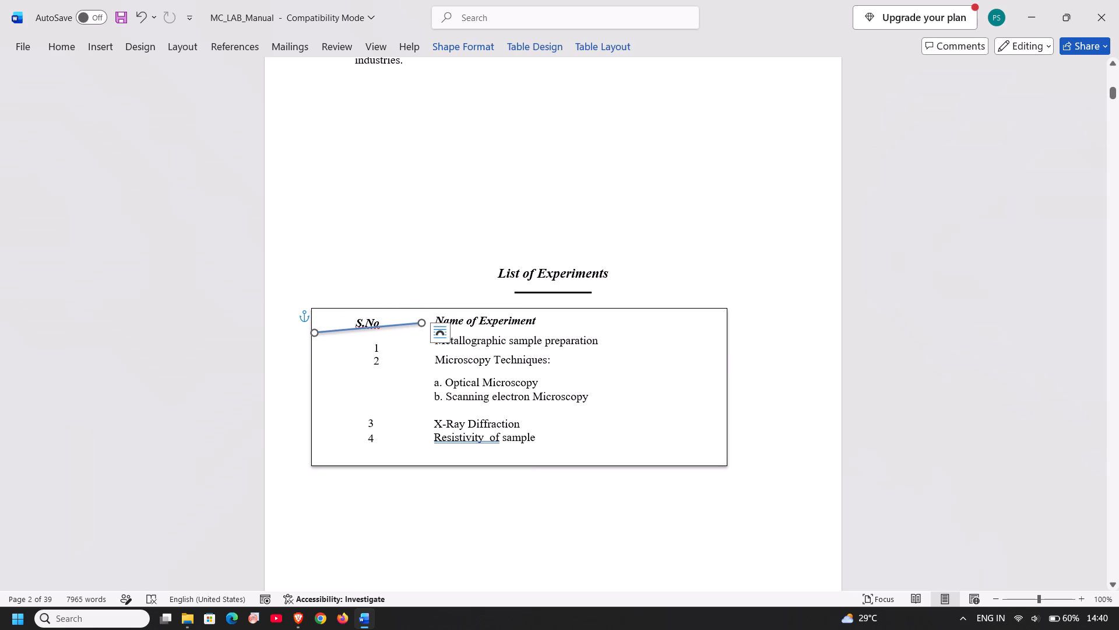
# Stretch the line's free end to the frame's right edge, making it a horizontal rule below the column headings.
pyautogui.moveTo(421, 322); pyautogui.dragTo(1012, 465)
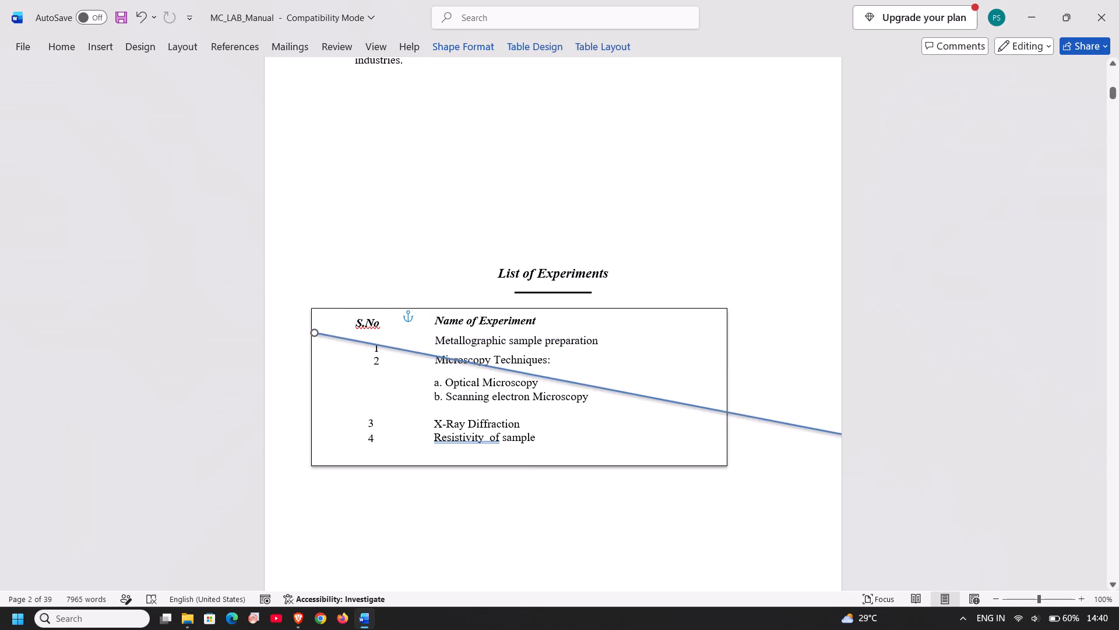
pyautogui.moveTo(1012, 465); pyautogui.dragTo(730, 330)
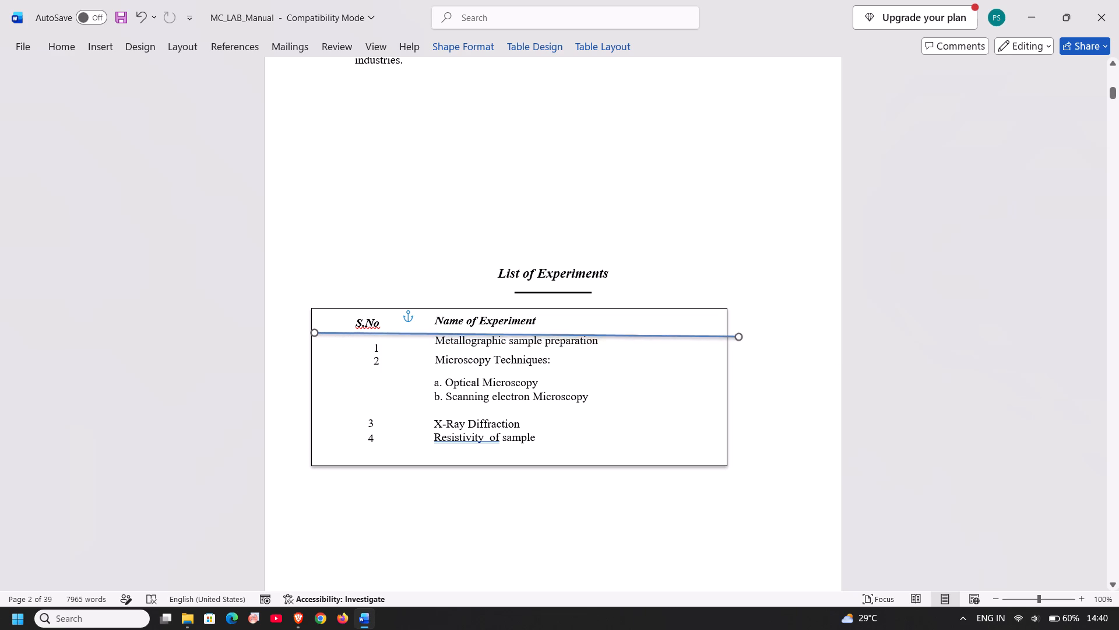
pyautogui.moveTo(730, 330); pyautogui.dragTo(726, 328)
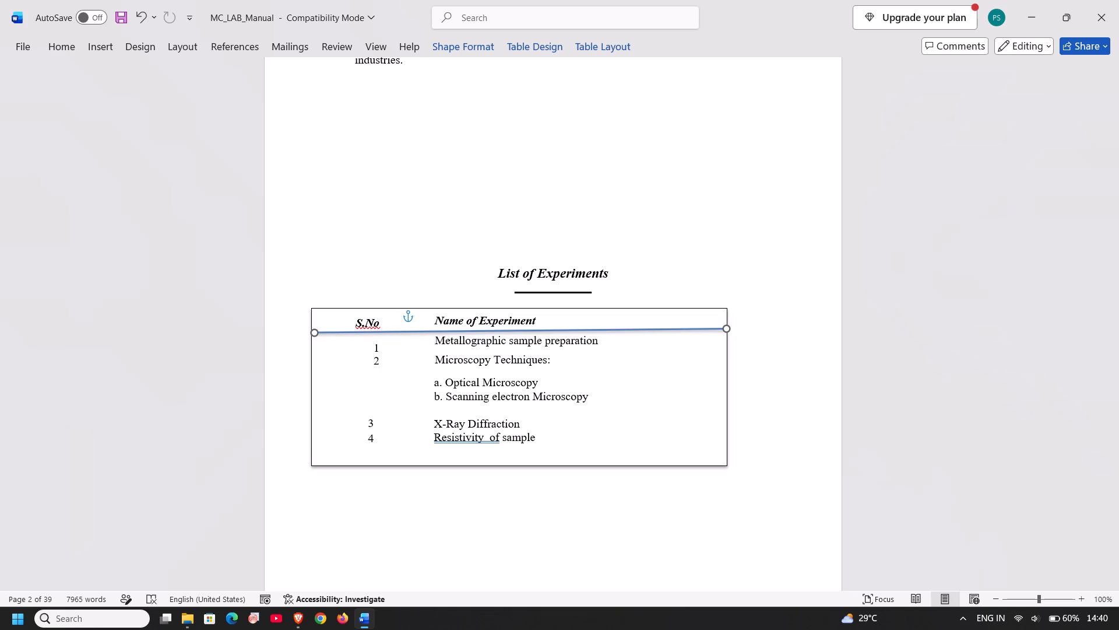
pyautogui.moveTo(726, 328); pyautogui.dragTo(727, 337)
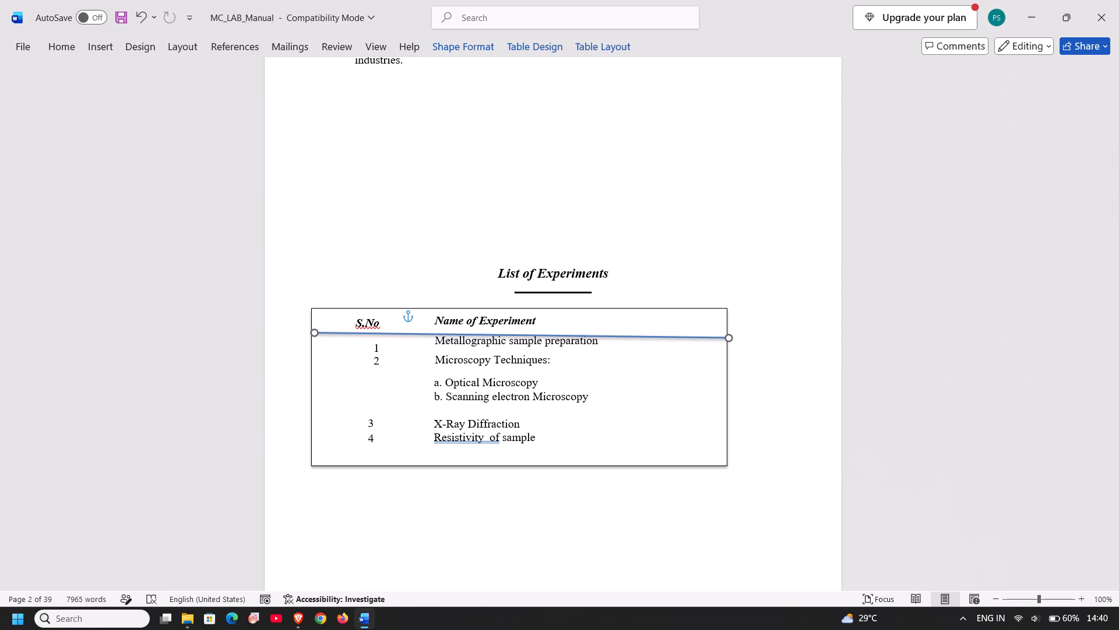
pyautogui.moveTo(727, 337); pyautogui.dragTo(729, 332)
pyautogui.click(770, 303)
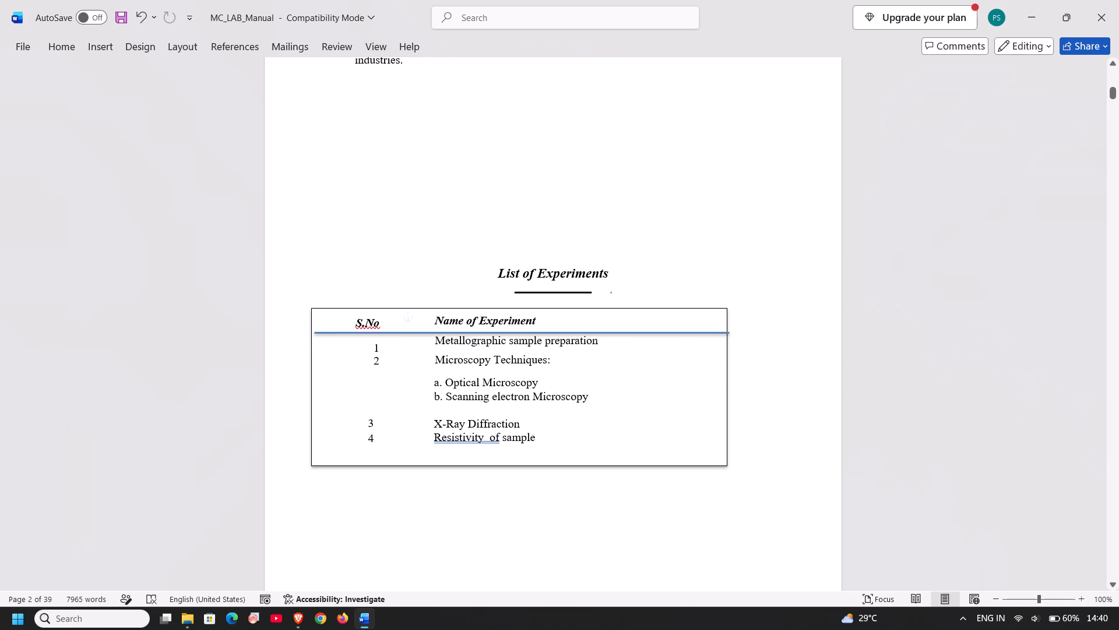
# Nudge the blue header line slightly upward, closer to the column headings.
pyautogui.click(646, 332)
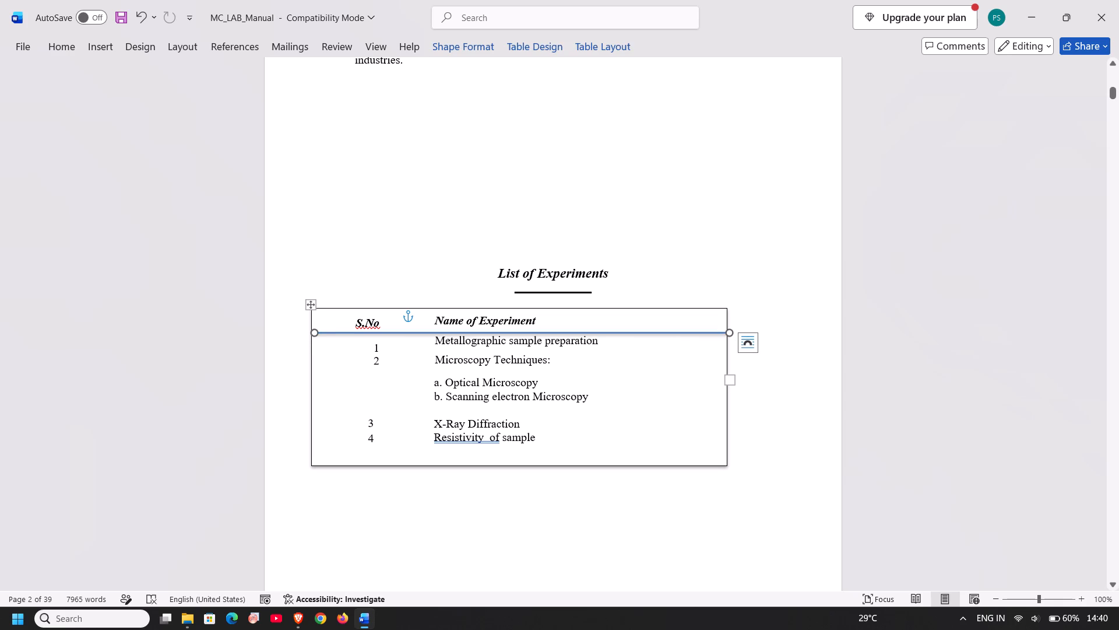
pyautogui.press('Up')
pyautogui.press('Up')
pyautogui.press('Up')
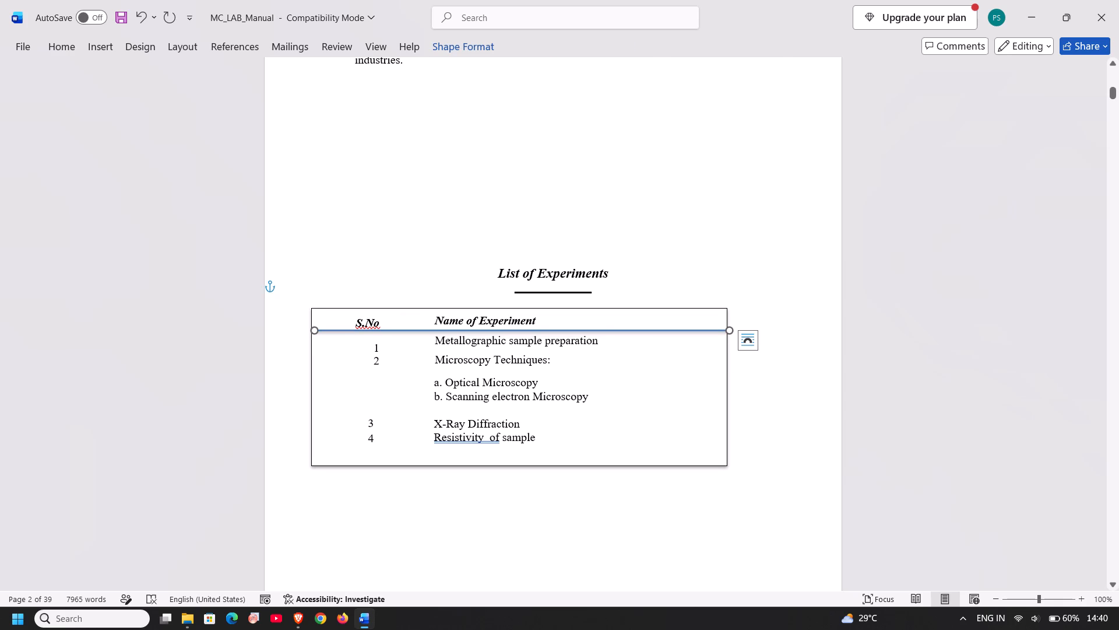
# Format the line below the column headings with a ¾ pt weight and black colour.
pyautogui.rightClick(644, 332)
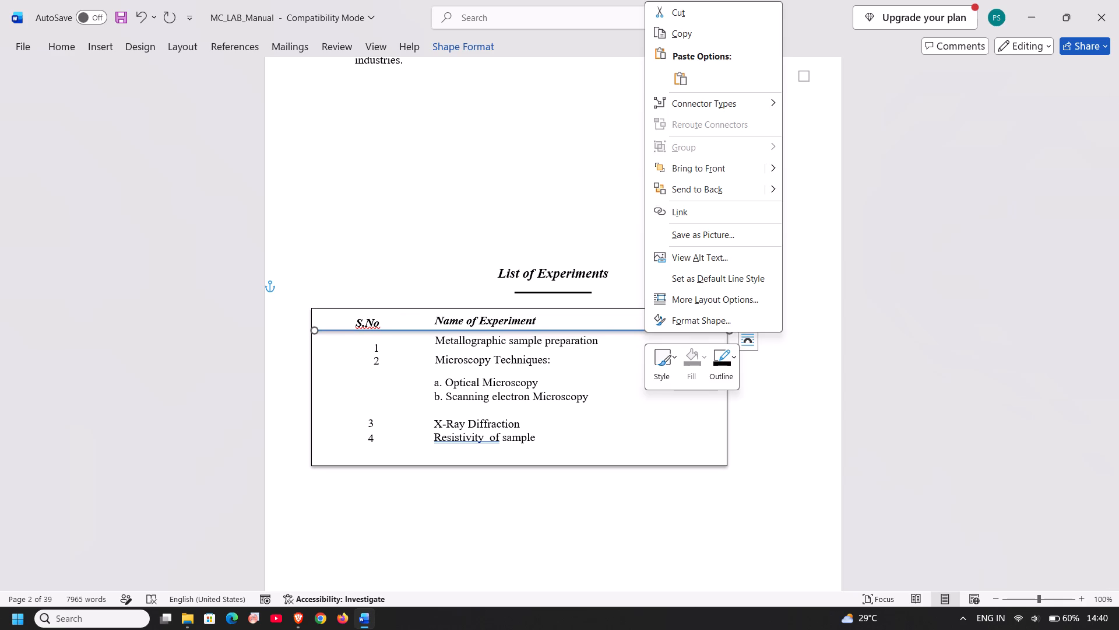
pyautogui.click(468, 47)
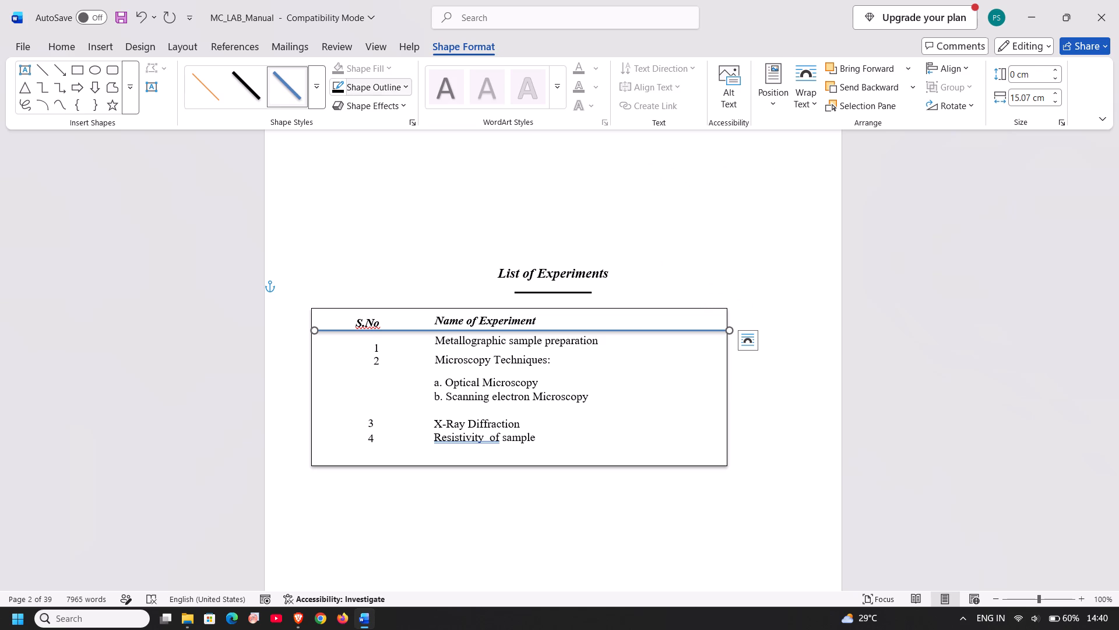
pyautogui.click(408, 88)
pyautogui.click(440, 379)
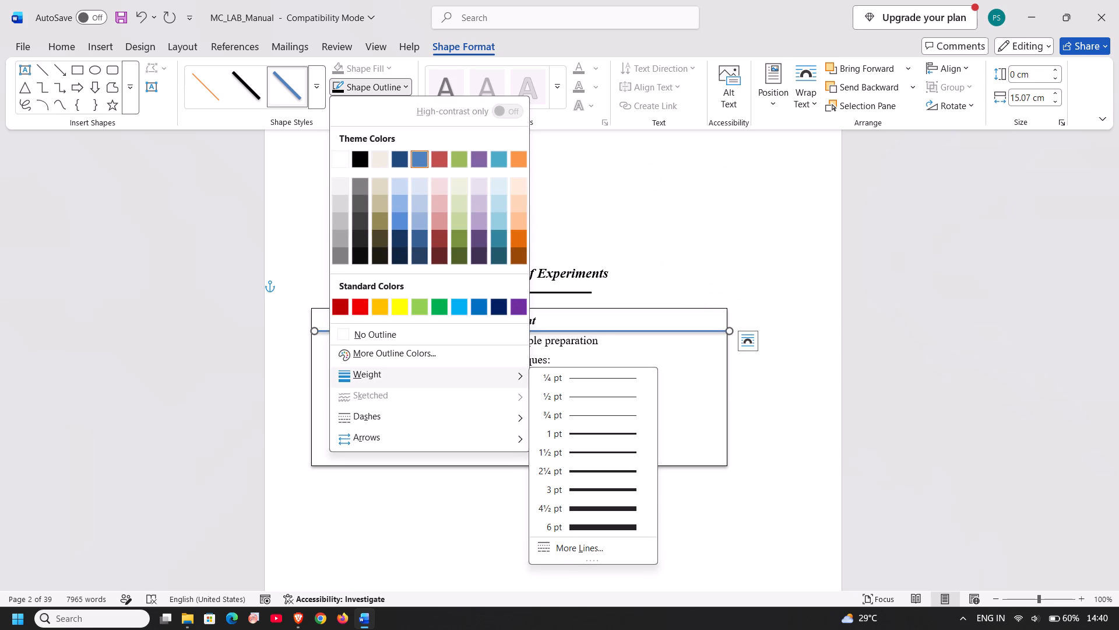
pyautogui.click(572, 414)
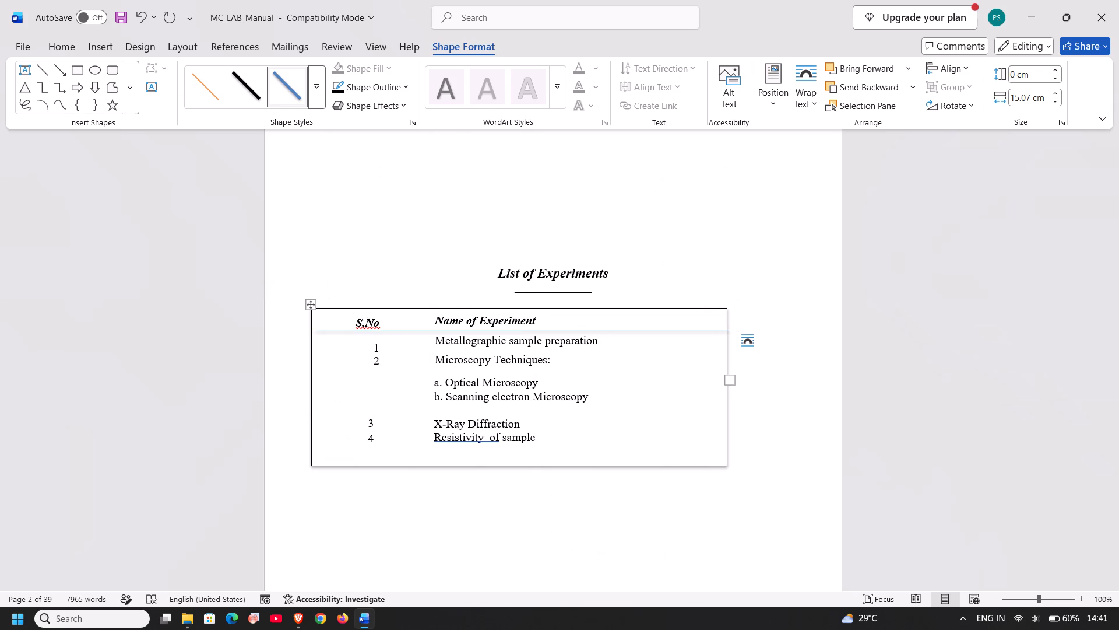
pyautogui.click(369, 92)
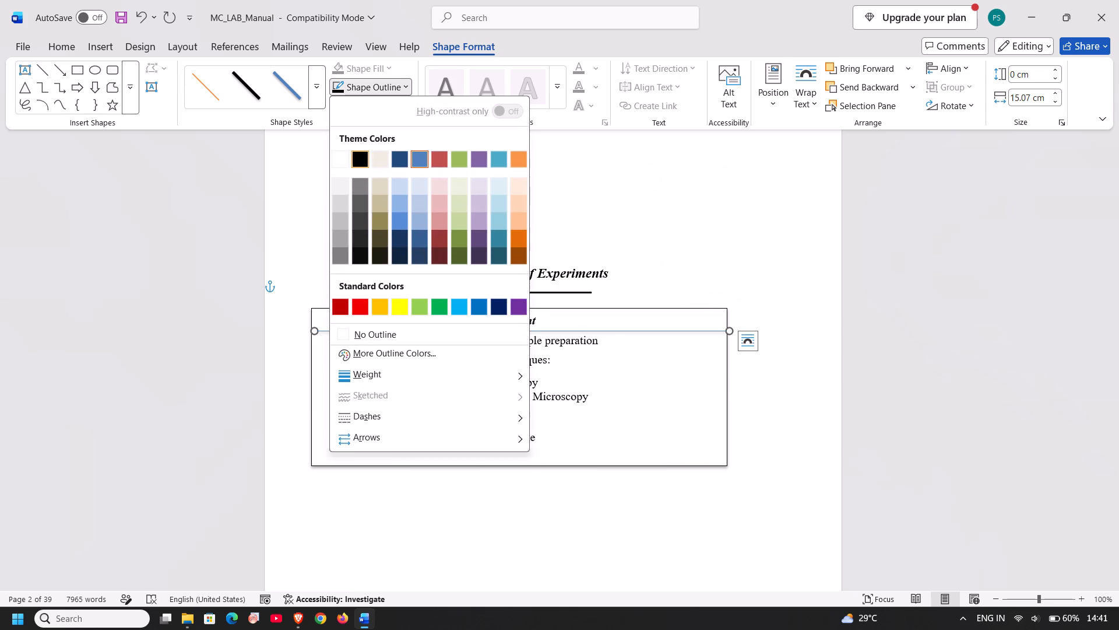
pyautogui.click(360, 155)
pyautogui.click(409, 223)
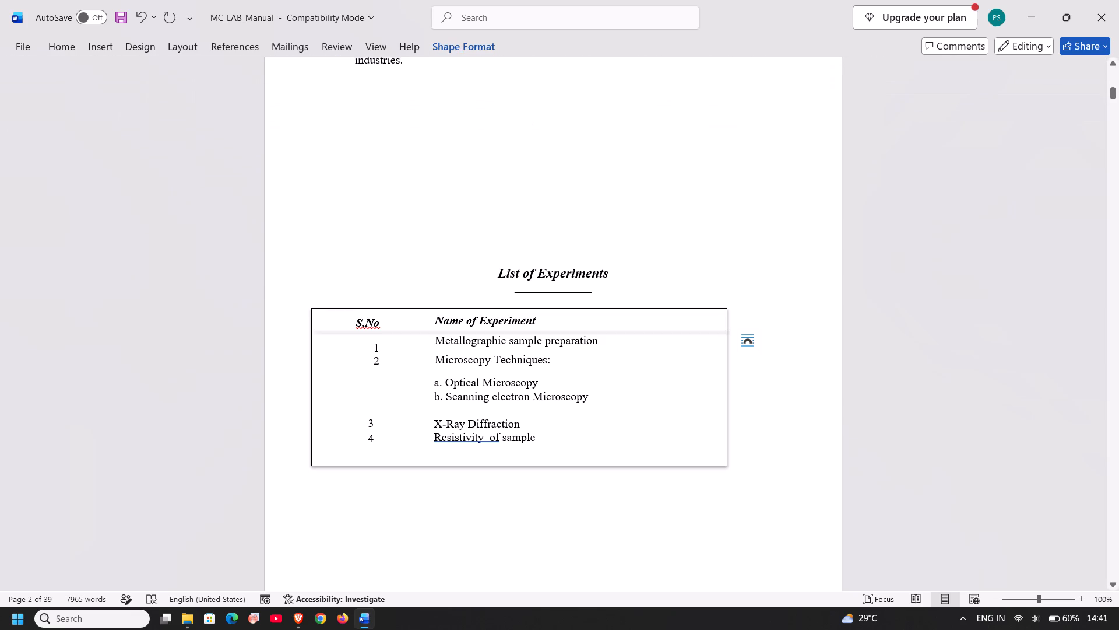
# Duplicate the header line and place the copy between experiments 1 and 2, spanning the frame's width.
pyautogui.click(613, 330)
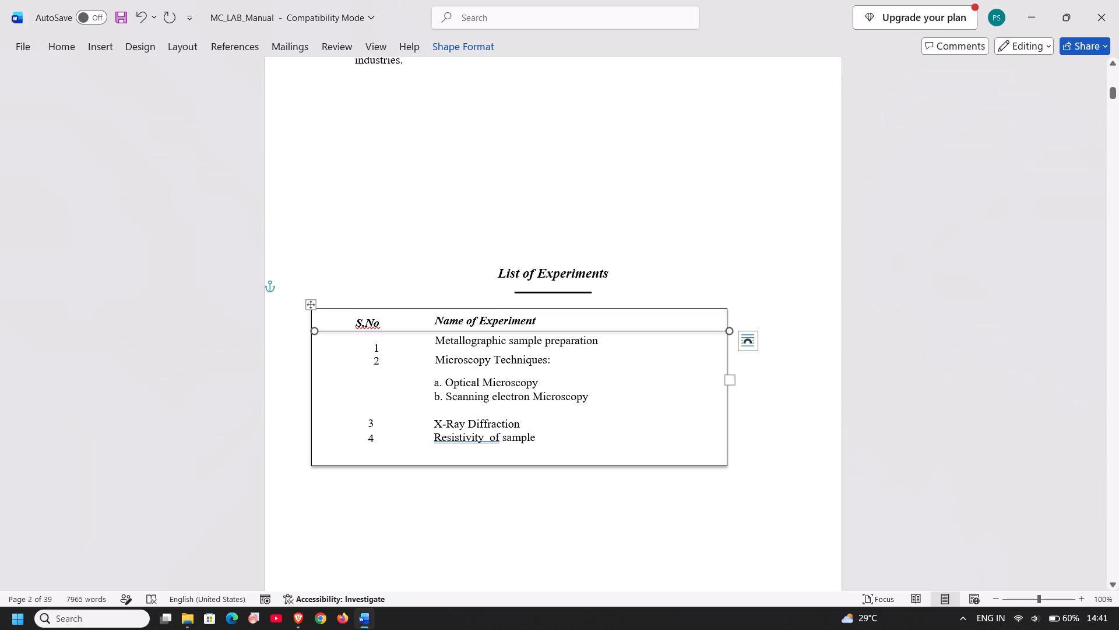
pyautogui.hotkey('ctrl', 'c')
pyautogui.hotkey('ctrl', 'v')
pyautogui.moveTo(628, 342); pyautogui.dragTo(618, 348)
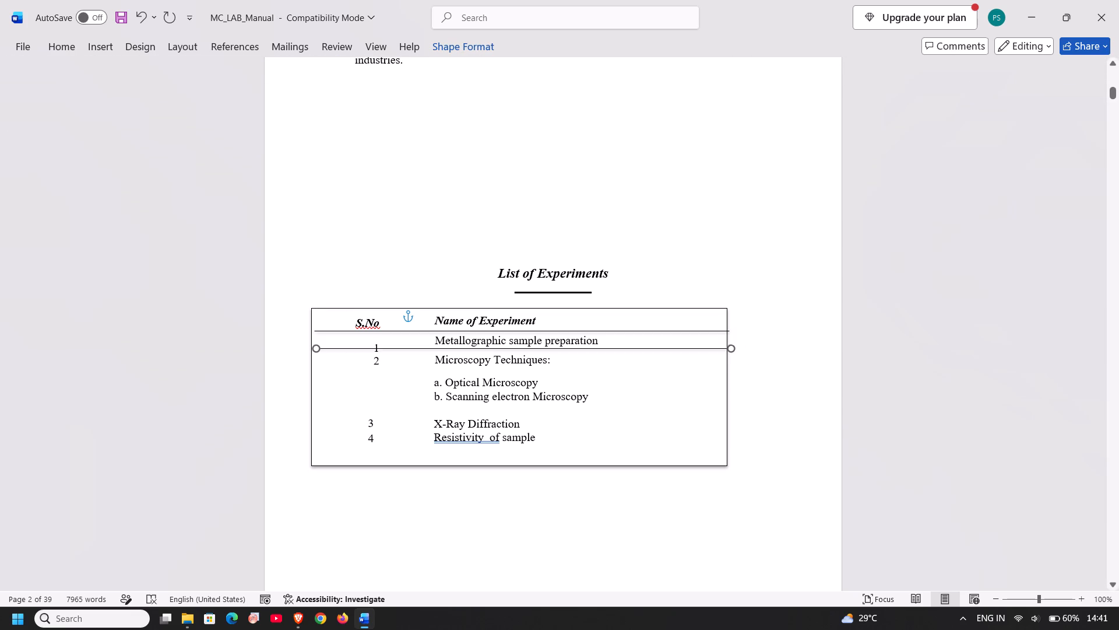
pyautogui.moveTo(618, 348); pyautogui.dragTo(604, 381)
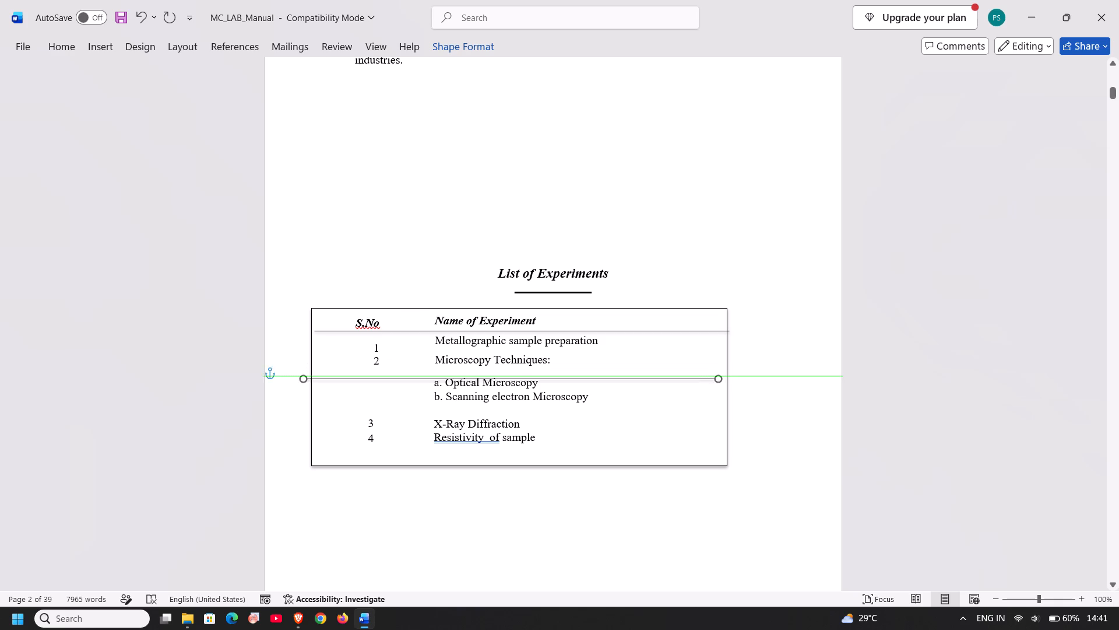
pyautogui.moveTo(604, 381); pyautogui.dragTo(608, 353)
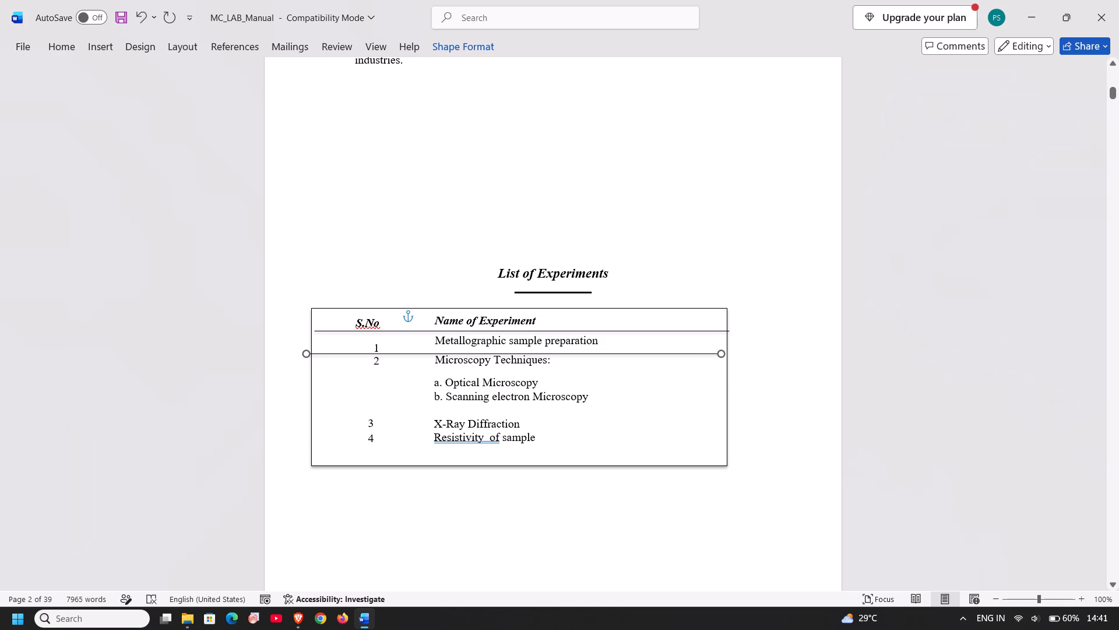
pyautogui.moveTo(608, 353); pyautogui.dragTo(614, 352)
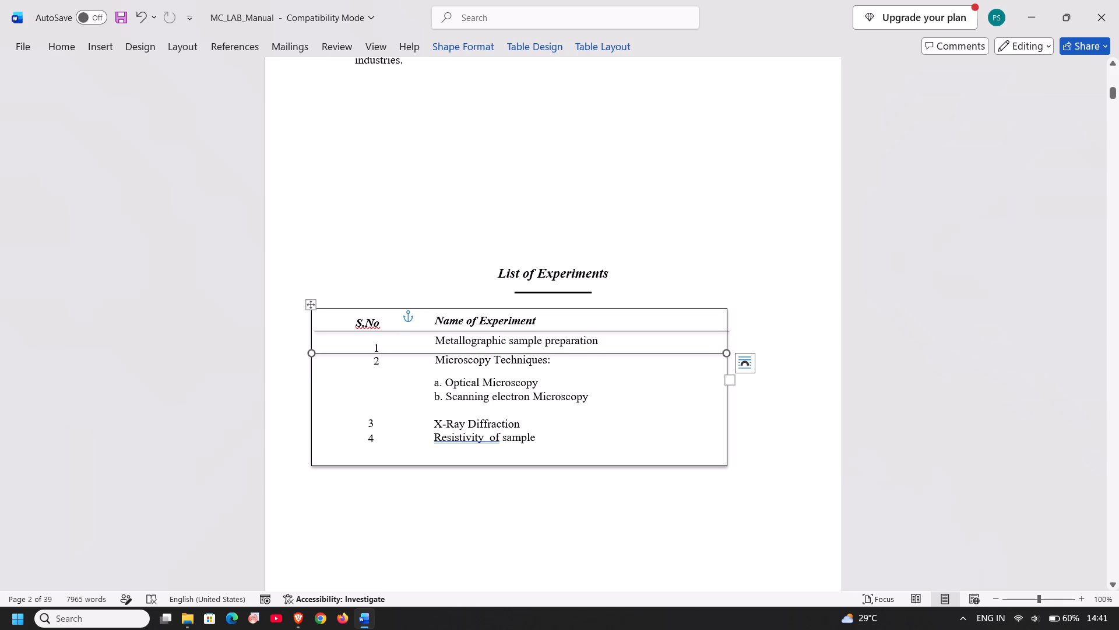
# Nudge the header line slightly left so its ends line up with the frame's sides.
pyautogui.click(627, 332)
pyautogui.press('Left')
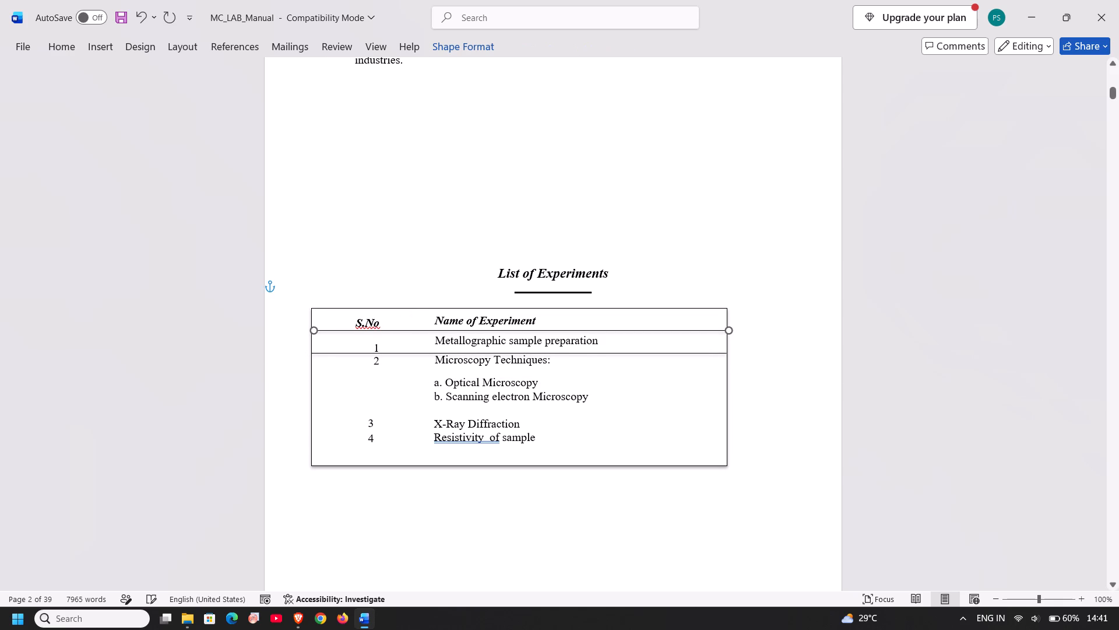
pyautogui.press('Left')
pyautogui.press('Left')
pyautogui.press('Left')
pyautogui.press('Left')
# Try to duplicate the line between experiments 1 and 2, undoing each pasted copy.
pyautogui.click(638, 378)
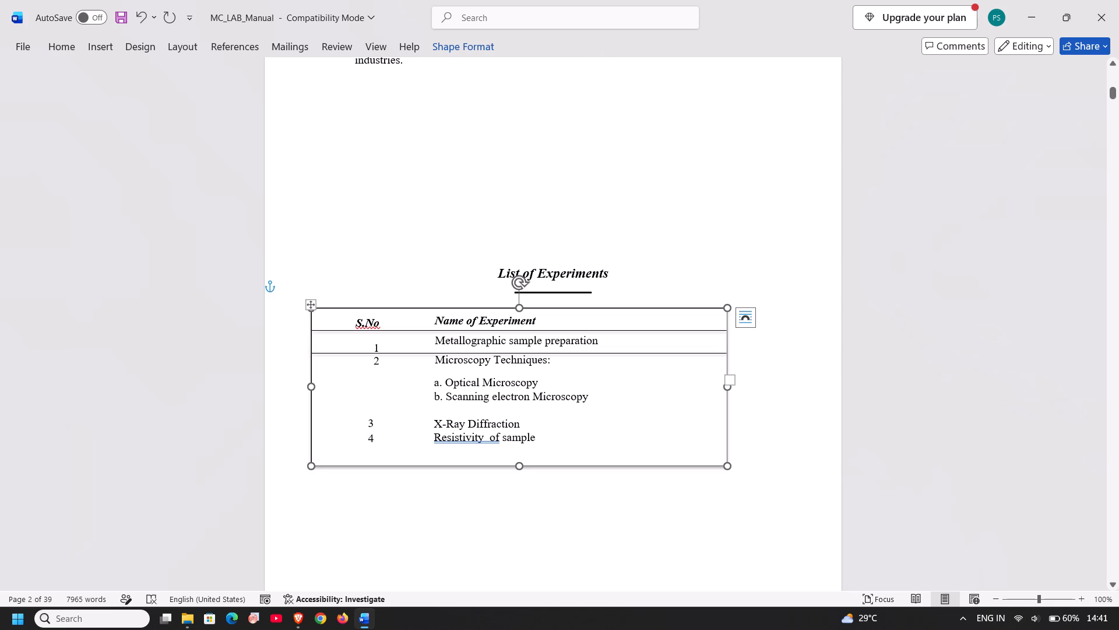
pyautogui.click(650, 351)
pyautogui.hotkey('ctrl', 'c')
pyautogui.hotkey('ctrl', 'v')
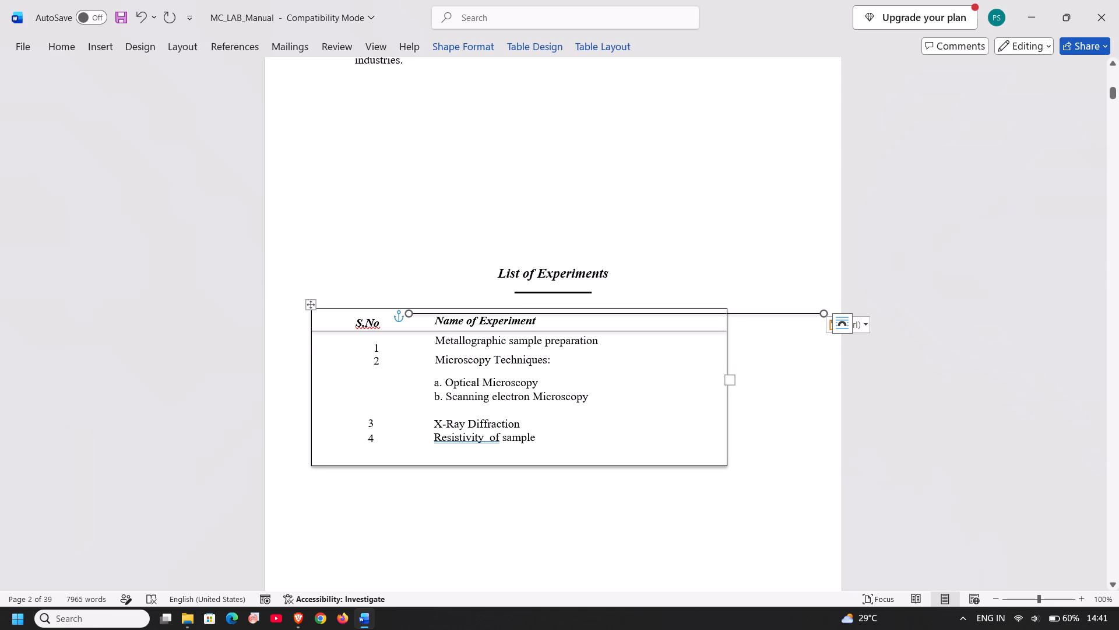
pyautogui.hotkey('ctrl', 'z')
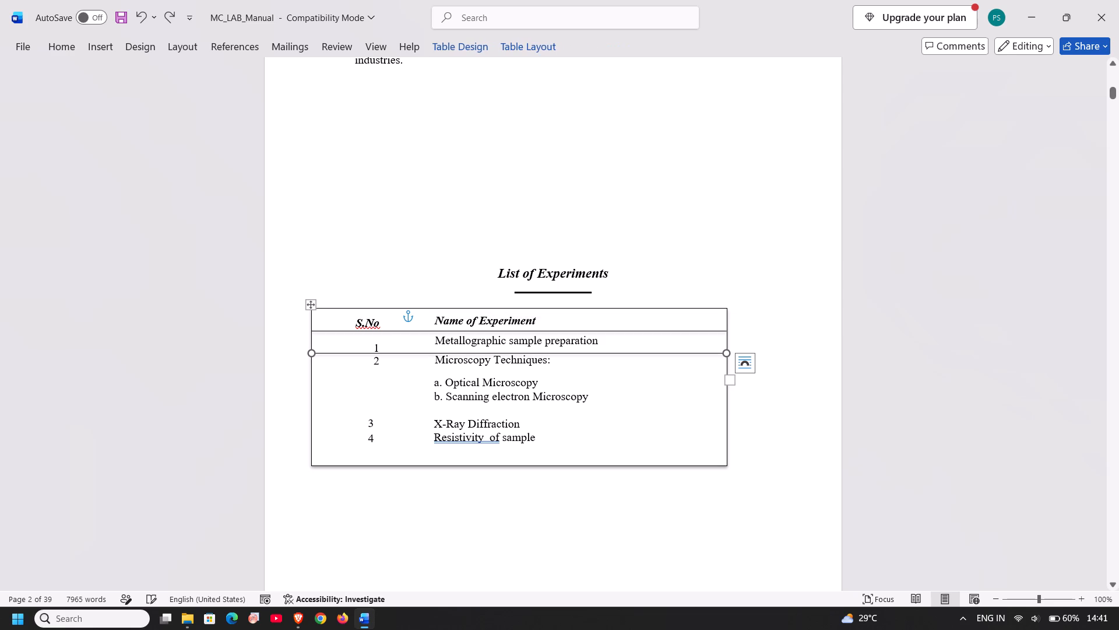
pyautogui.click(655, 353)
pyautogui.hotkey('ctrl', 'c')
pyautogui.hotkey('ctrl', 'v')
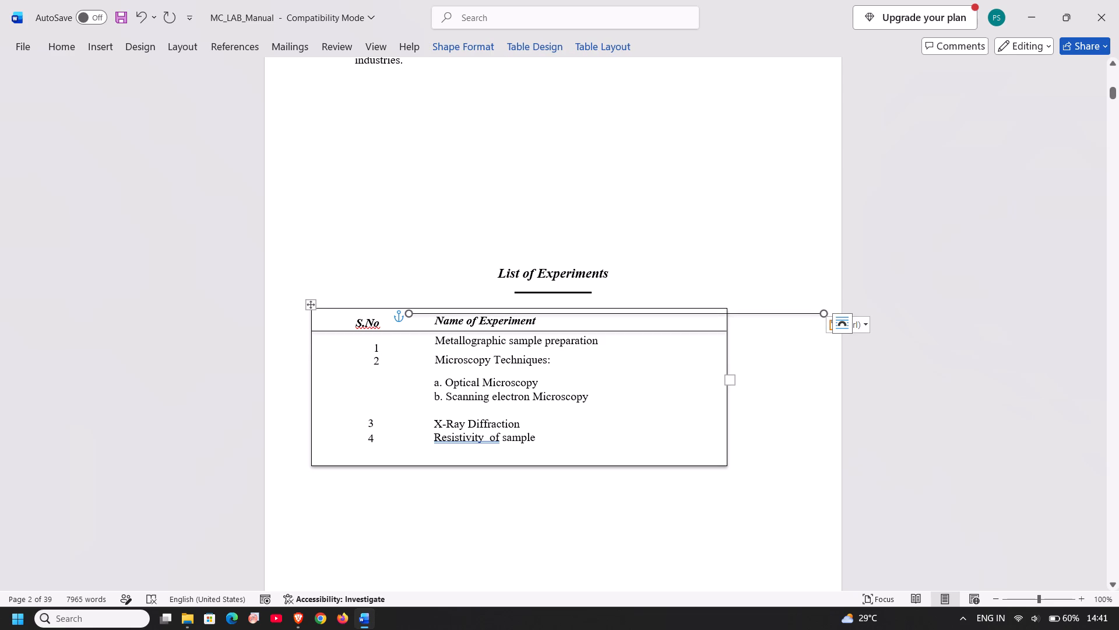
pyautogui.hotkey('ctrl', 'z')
# Duplicate the header line and place the copy between experiments 2 and 3, aligned with the frame's sides.
pyautogui.click(670, 331)
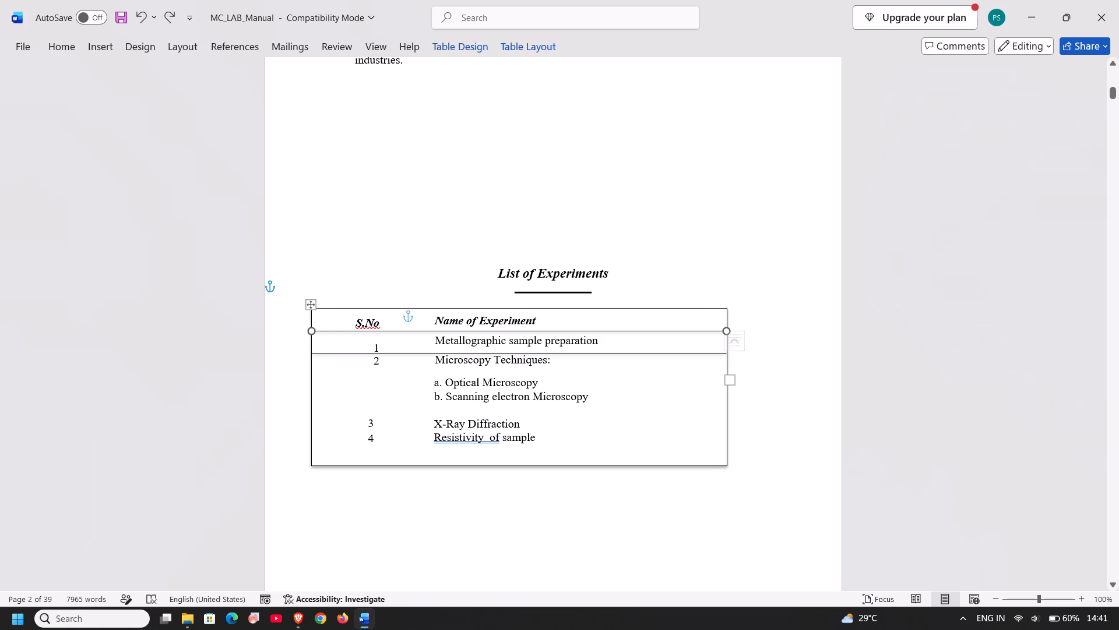
pyautogui.hotkey('ctrl', 'c')
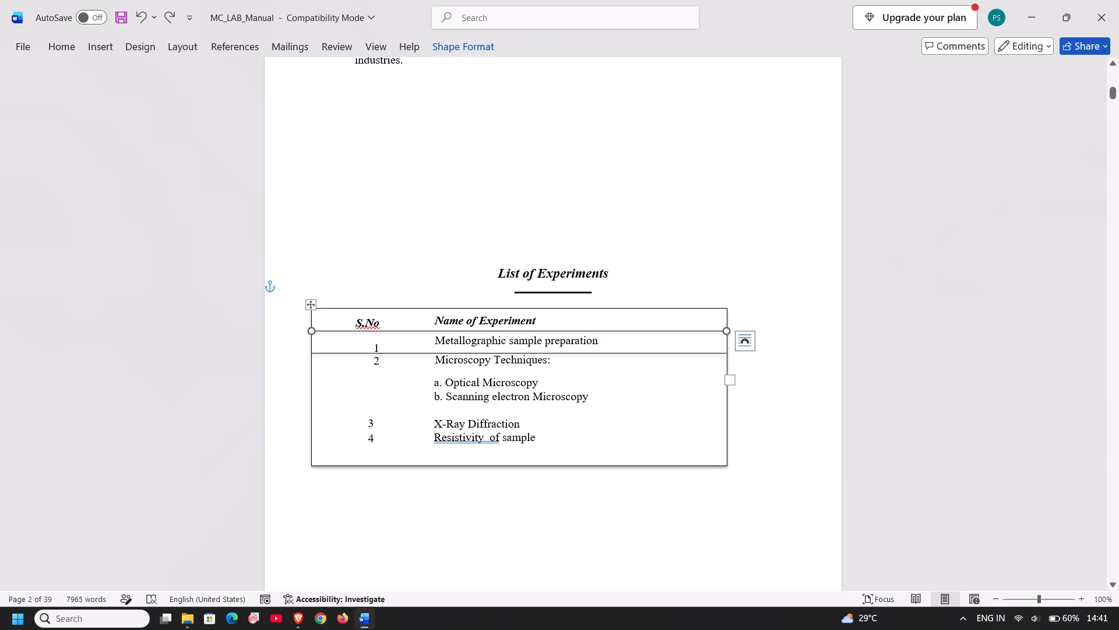
pyautogui.click(649, 372)
pyautogui.hotkey('ctrl', 'v')
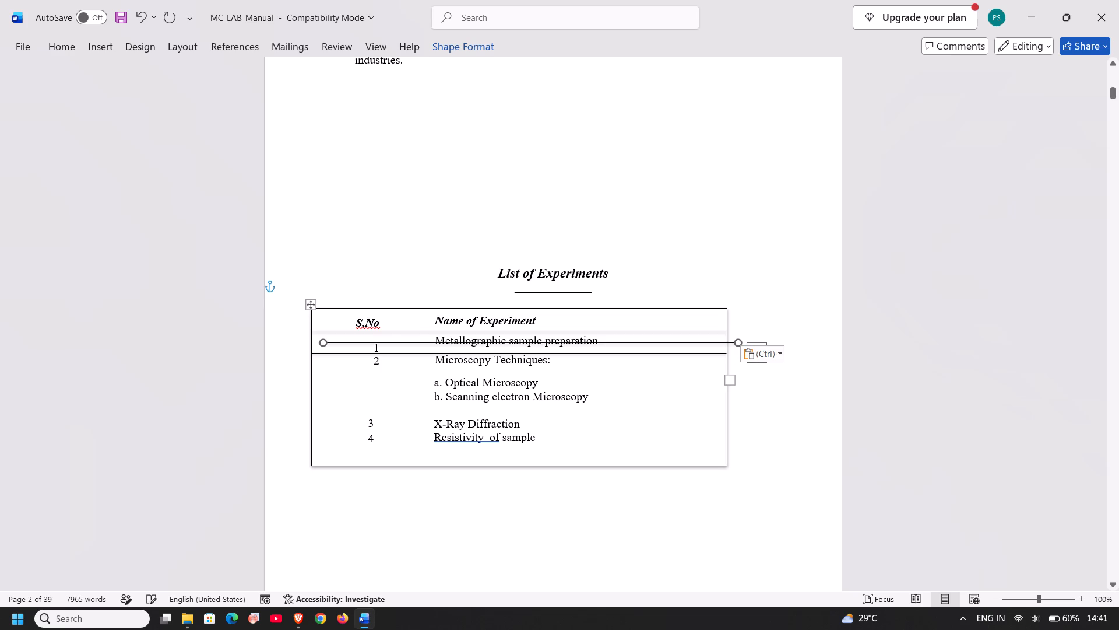
pyautogui.moveTo(679, 343); pyautogui.dragTo(671, 381)
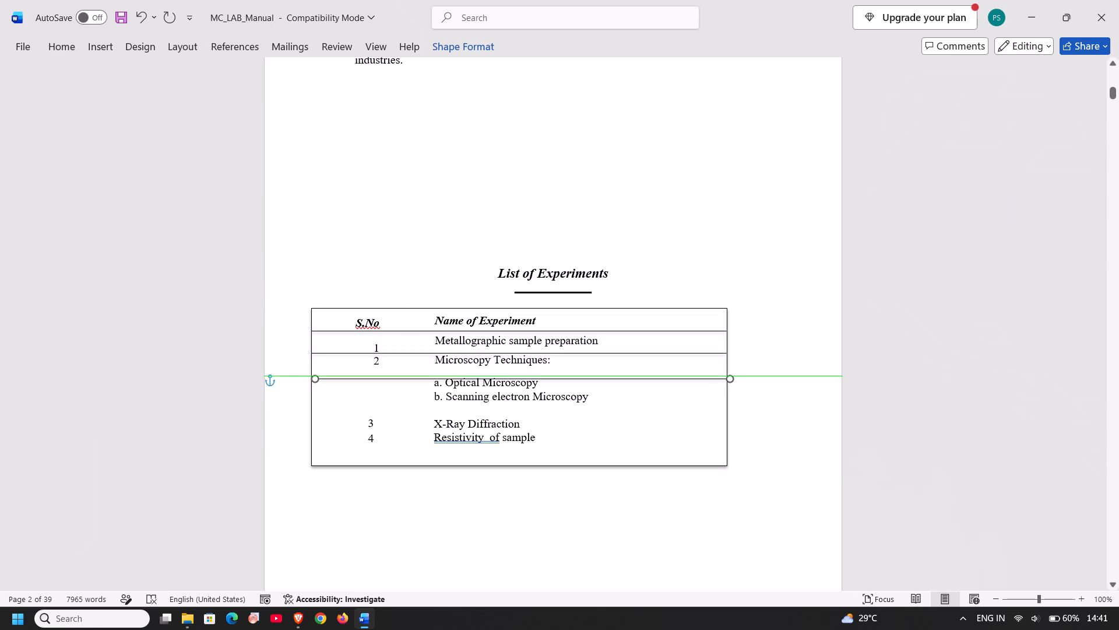
pyautogui.moveTo(671, 381); pyautogui.dragTo(666, 401)
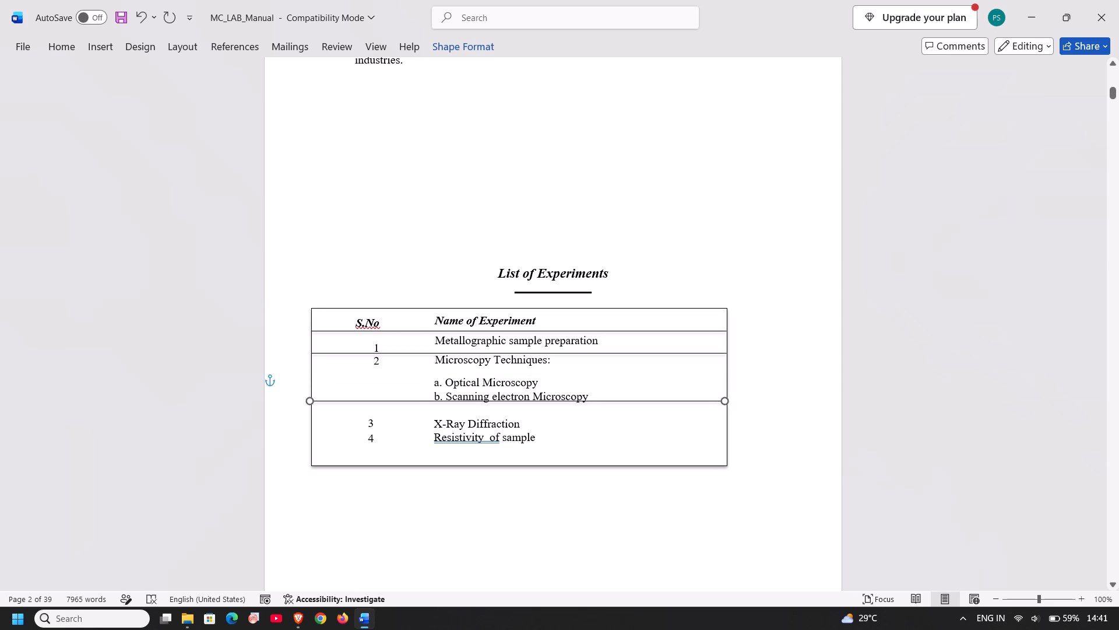
pyautogui.moveTo(666, 401); pyautogui.dragTo(663, 409)
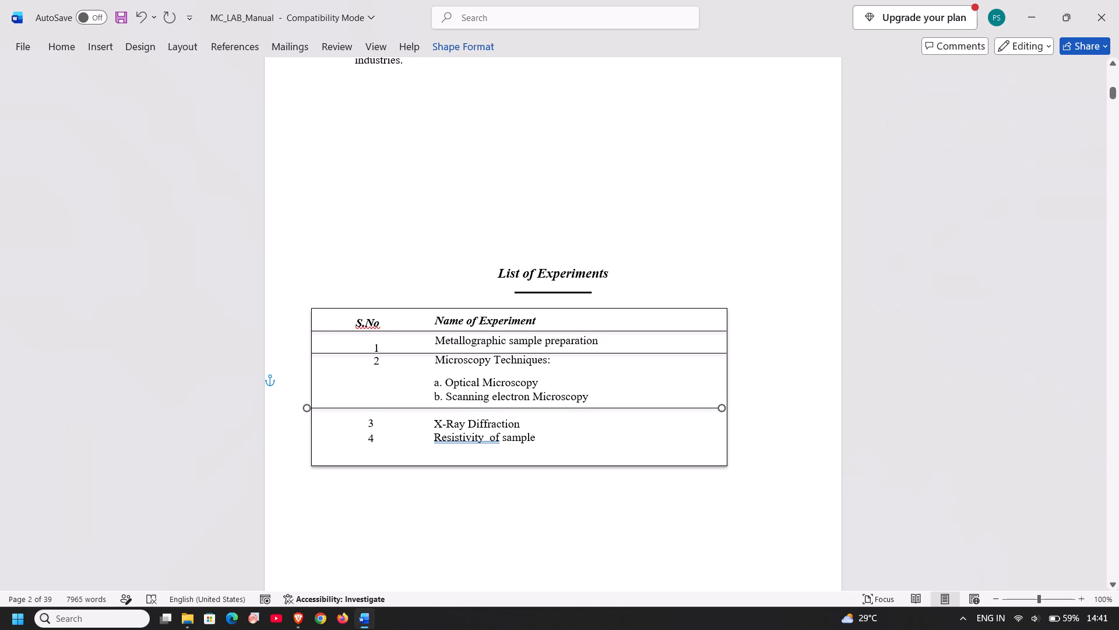
pyautogui.moveTo(663, 409); pyautogui.dragTo(667, 411)
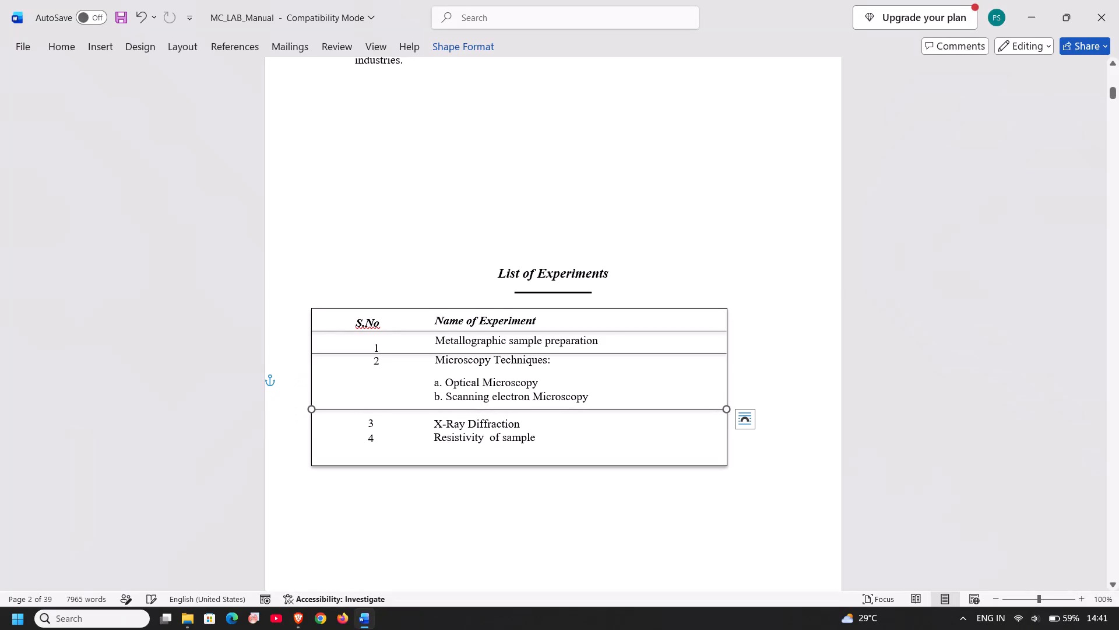
# Duplicate the divider below experiment 2 and fit the copy between experiments 3 and 4, spanning the frame's width.
pyautogui.click(675, 387)
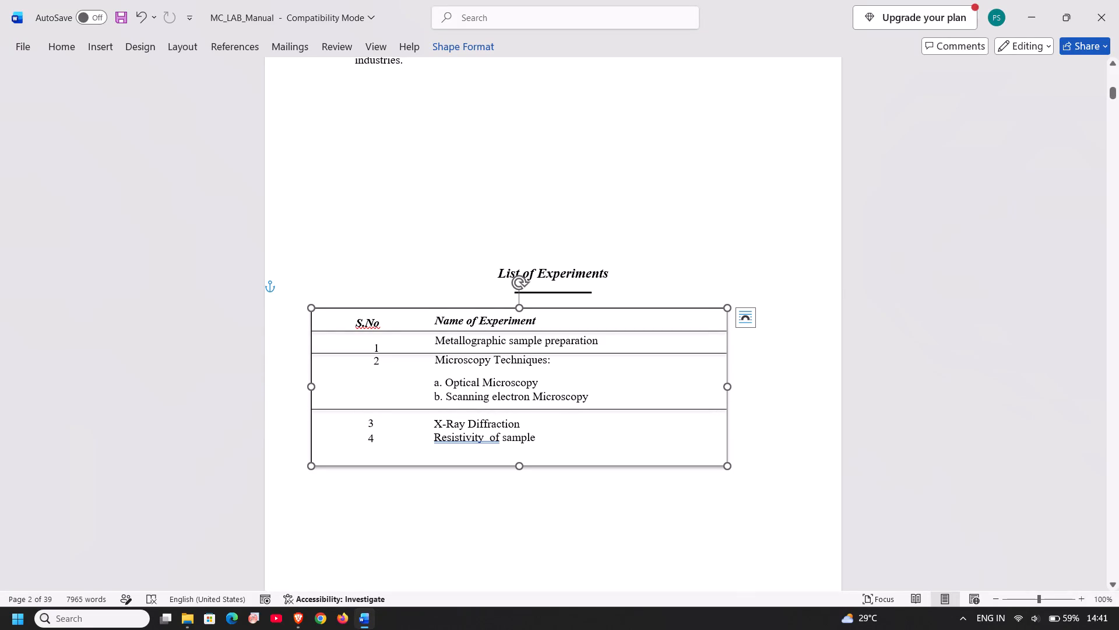
pyautogui.click(659, 408)
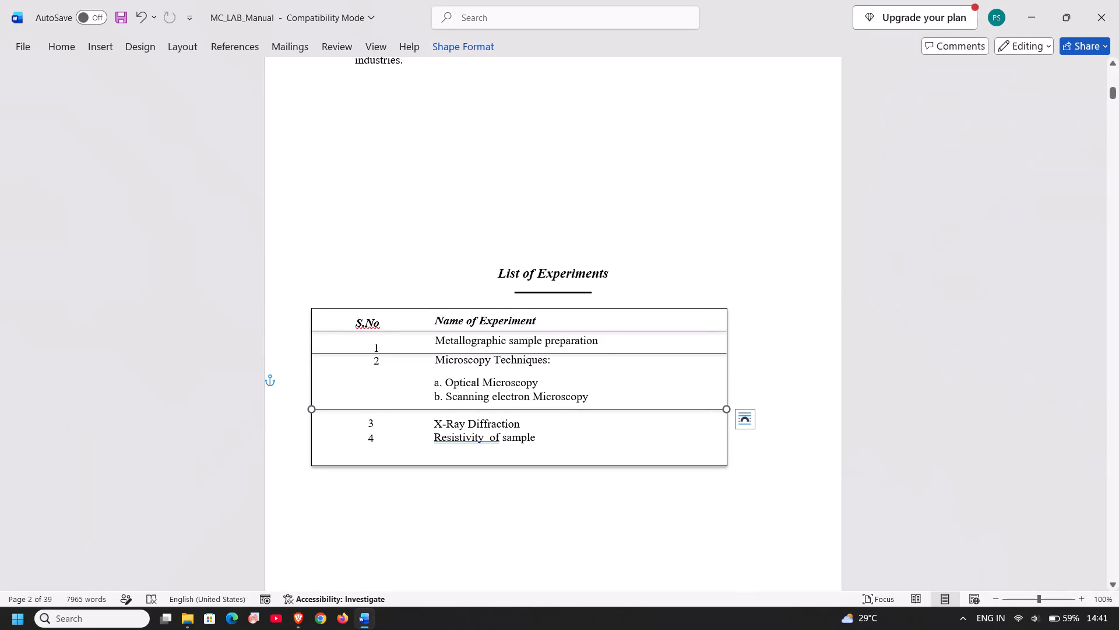
pyautogui.hotkey('ctrl', 'c')
pyautogui.click(654, 418)
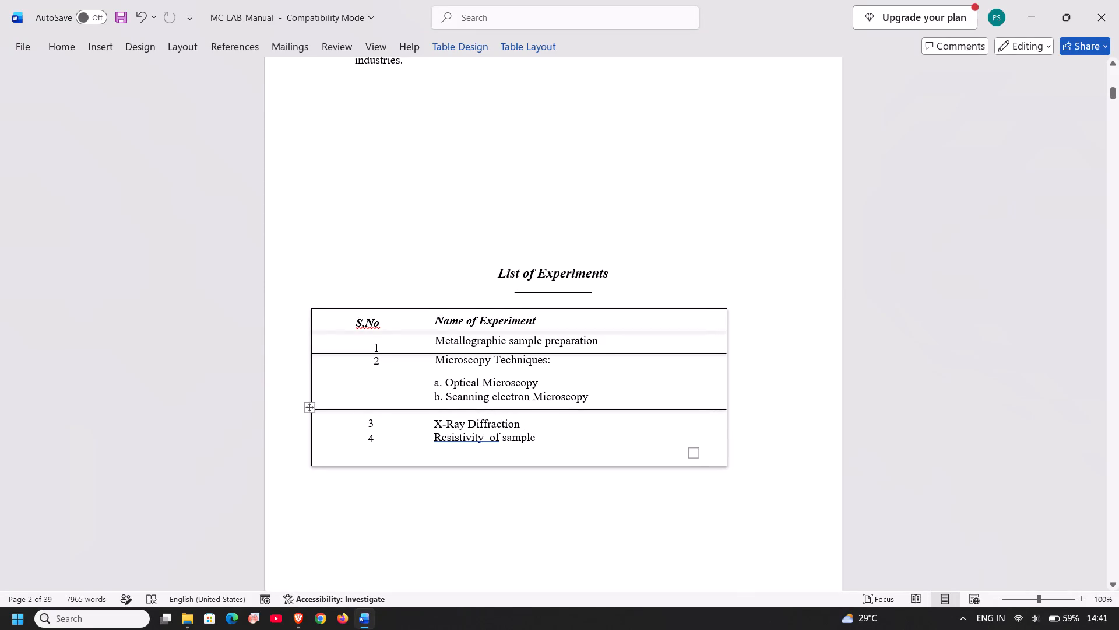
pyautogui.hotkey('ctrl', 'v')
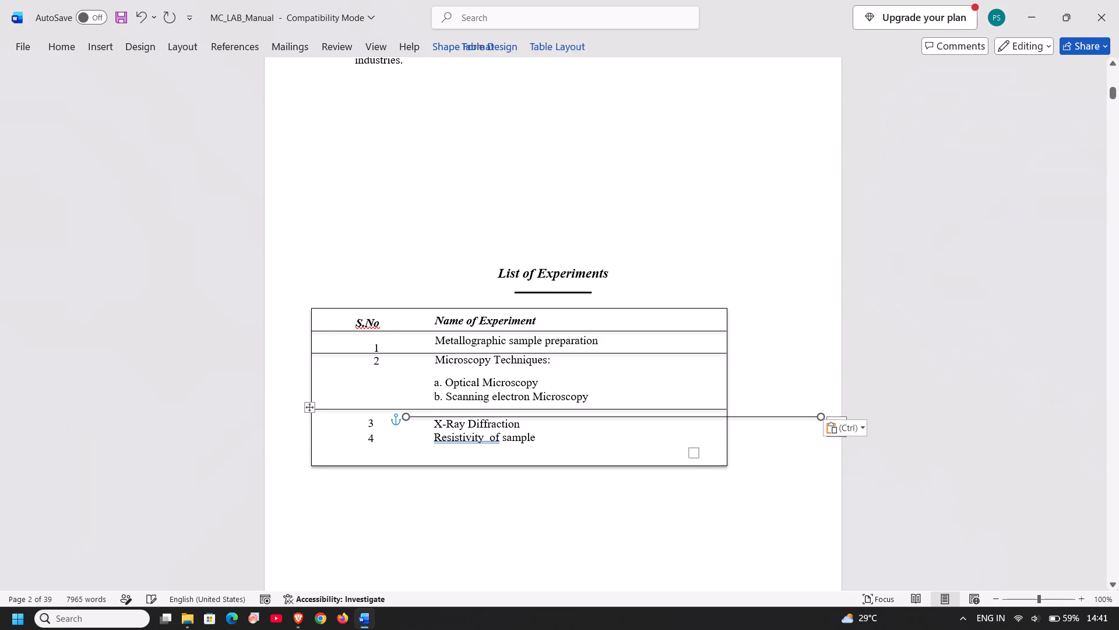
pyautogui.moveTo(664, 415); pyautogui.dragTo(641, 439)
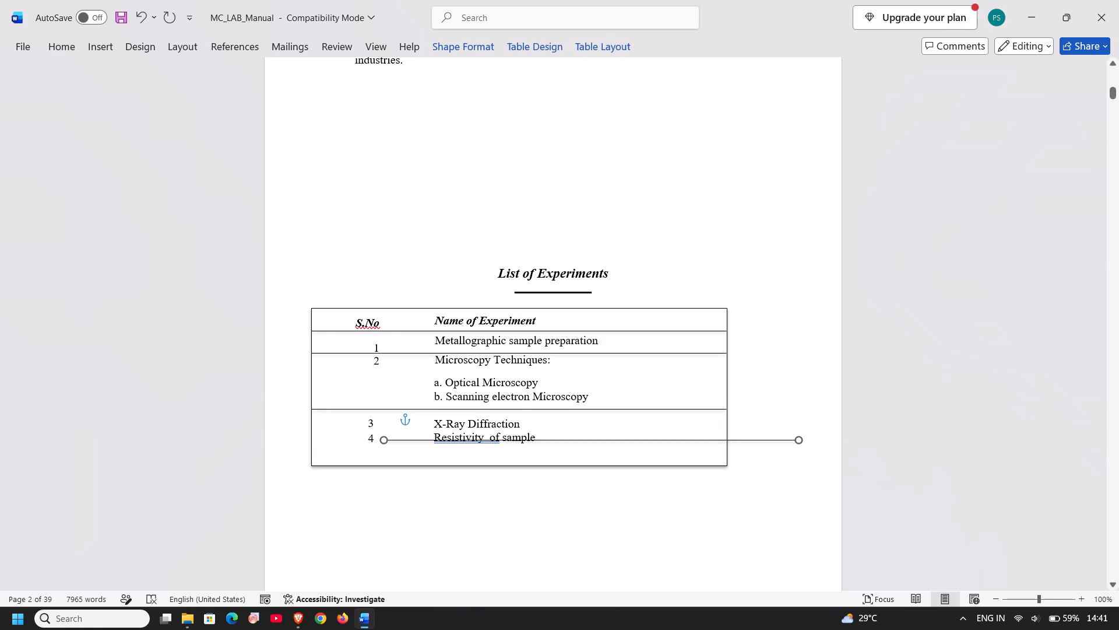
pyautogui.moveTo(641, 439); pyautogui.dragTo(578, 427)
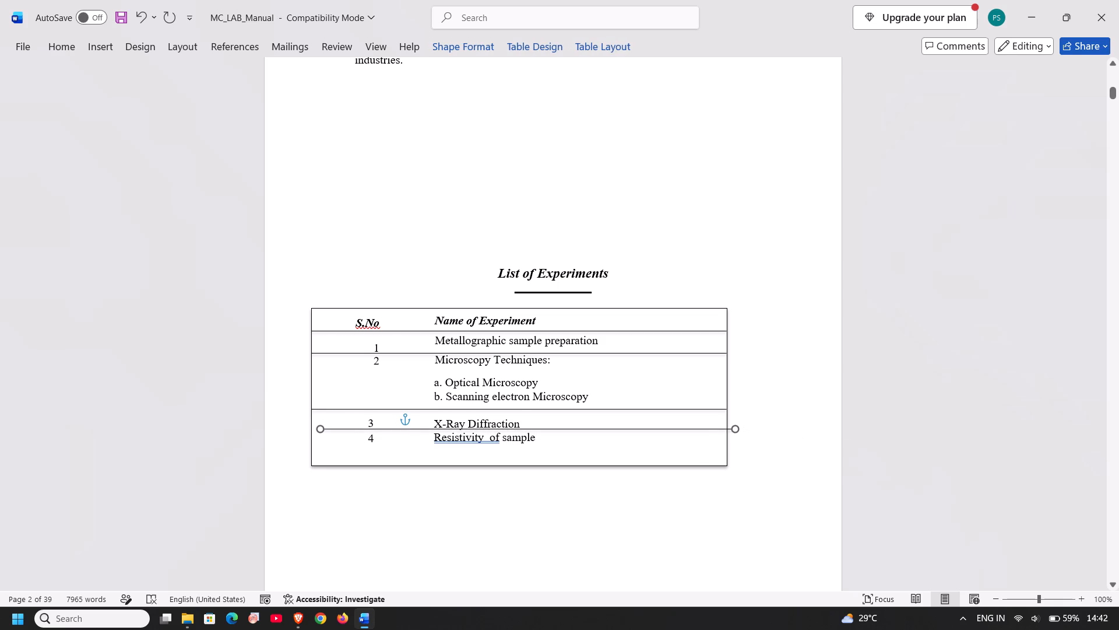
pyautogui.moveTo(578, 427); pyautogui.dragTo(571, 428)
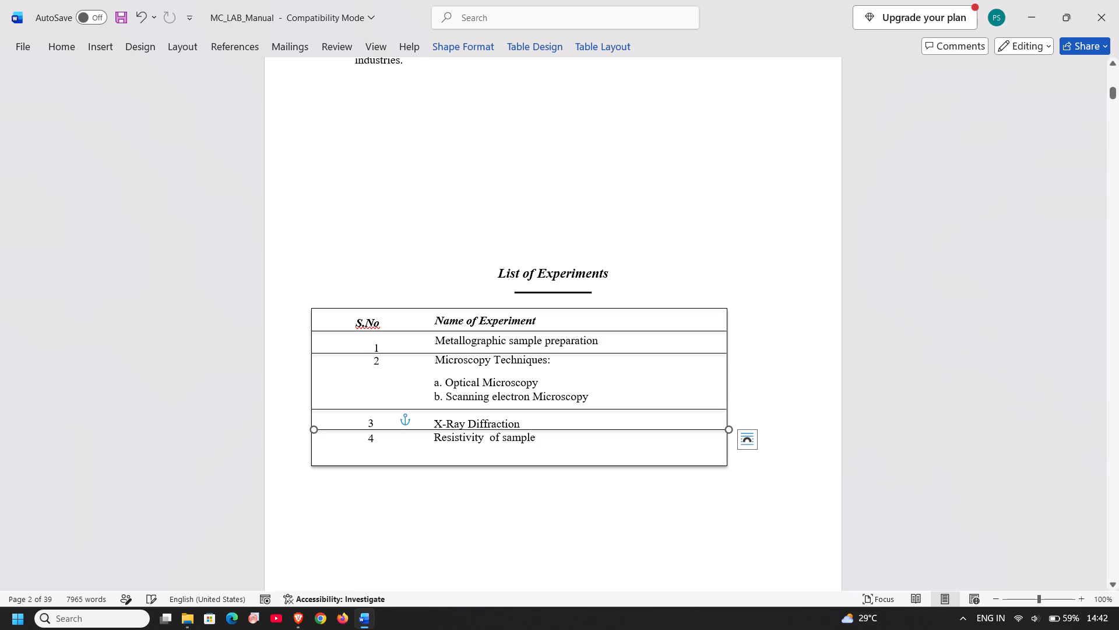
pyautogui.press('Left')
pyautogui.press('Left')
pyautogui.press('Left')
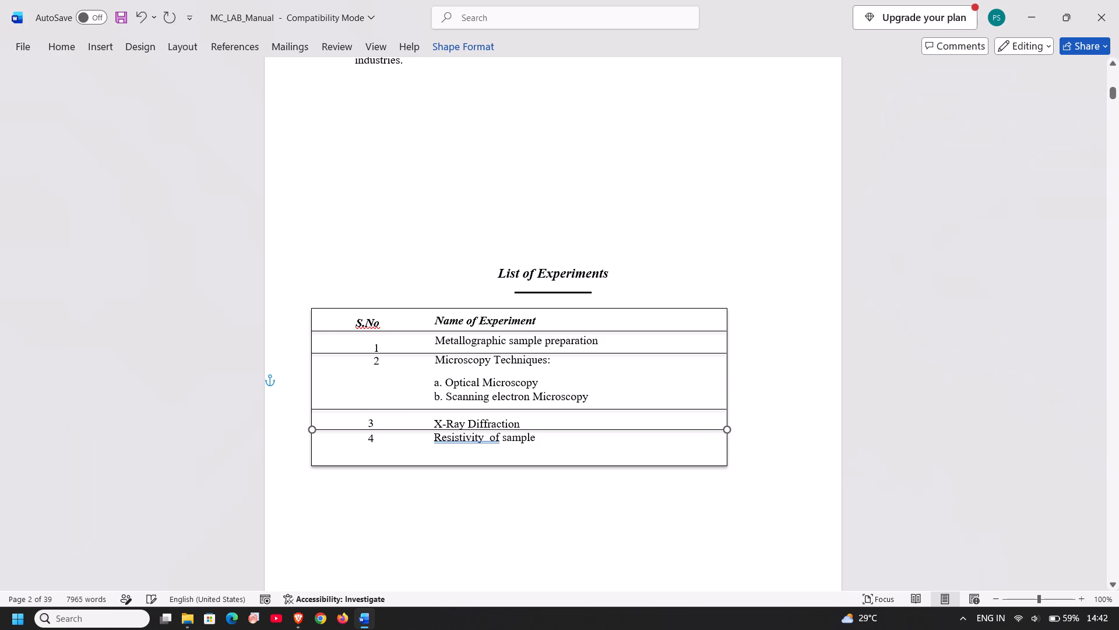
pyautogui.press('Down')
pyautogui.press('Down')
pyautogui.press('Down')
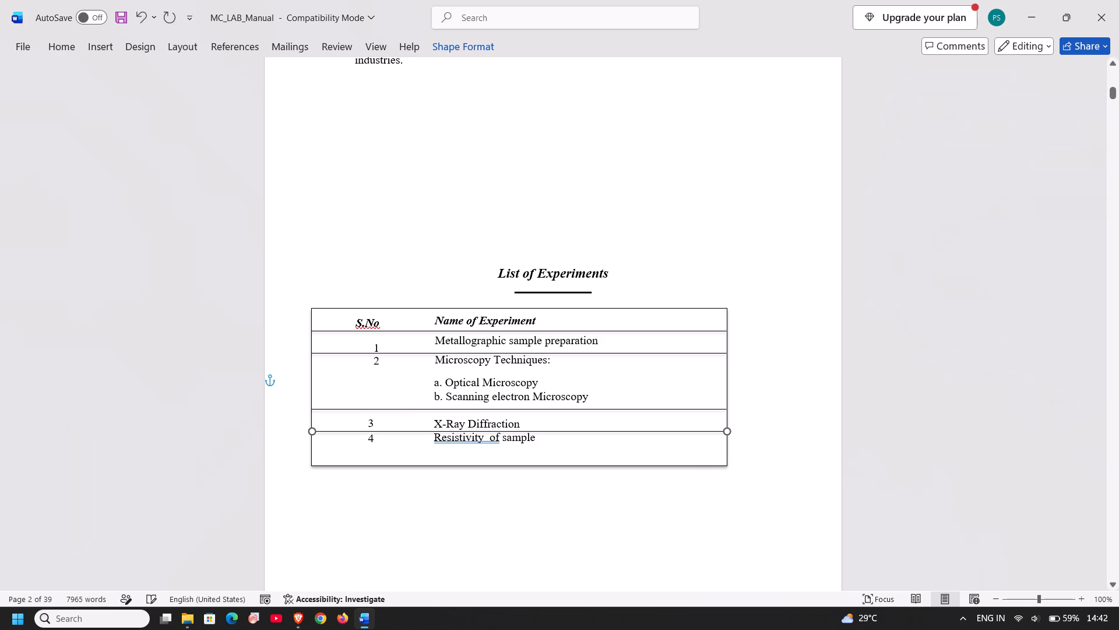
pyautogui.click(589, 442)
pyautogui.click(737, 280)
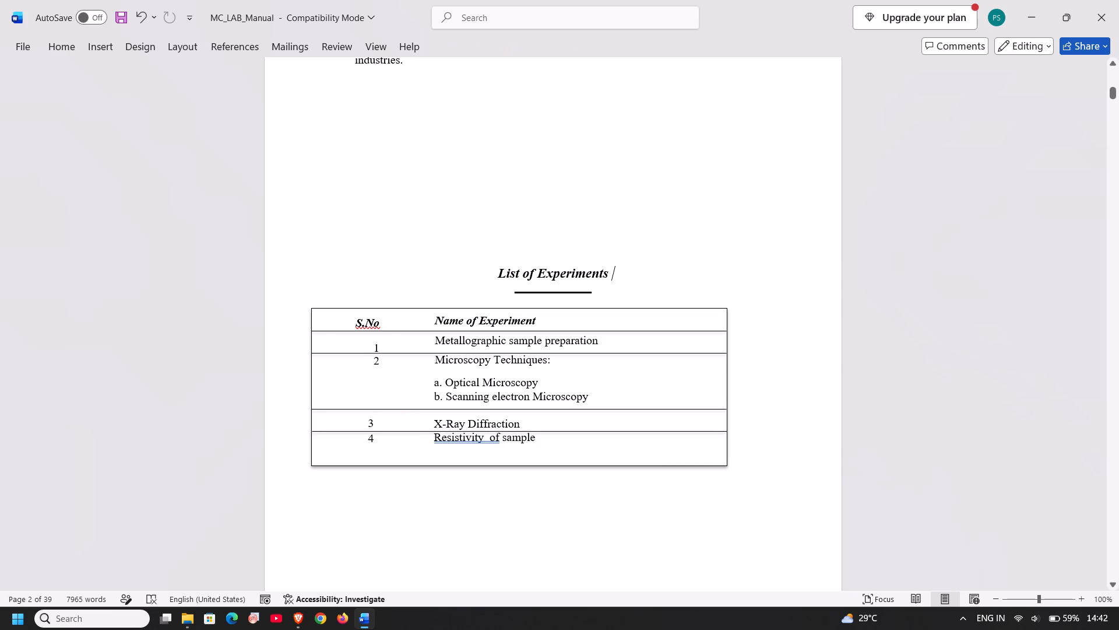
# Duplicate the header line and reshape the copy into a vertical divider between the S.No and Name of Experiment columns.
pyautogui.click(619, 328)
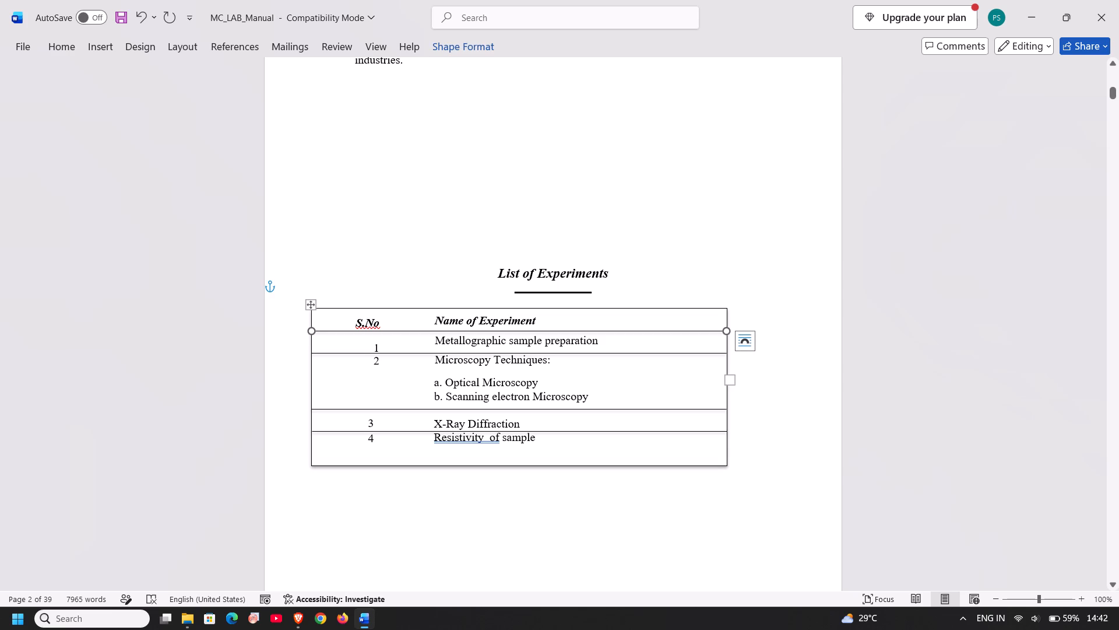
pyautogui.hotkey('ctrl', 'c')
pyautogui.click(654, 275)
pyautogui.hotkey('ctrl', 'v')
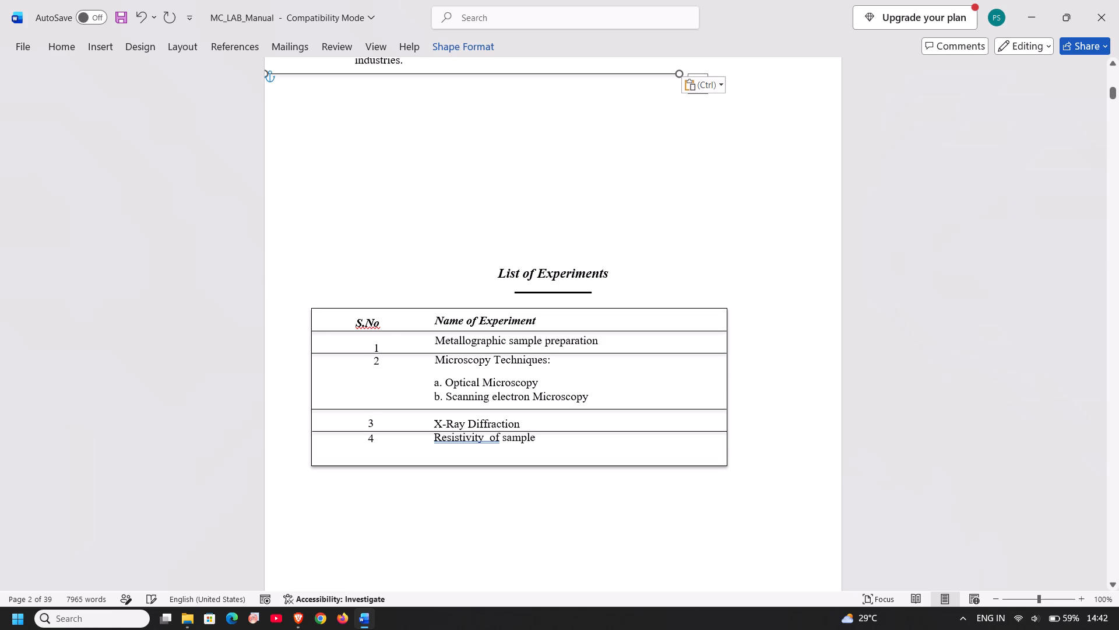
pyautogui.moveTo(550, 73); pyautogui.dragTo(734, 227)
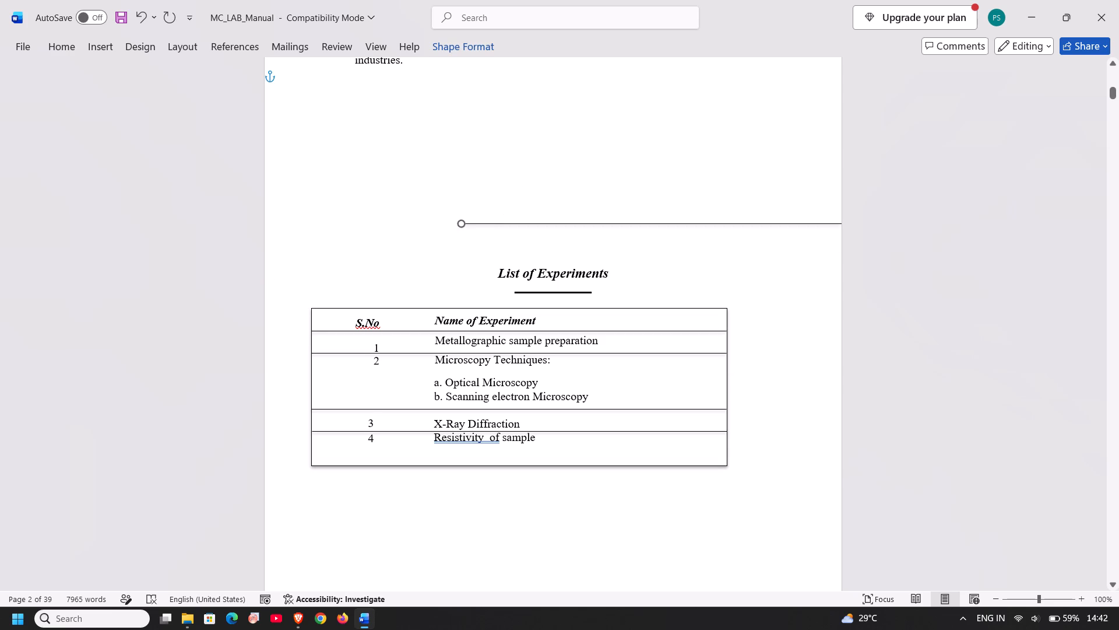
pyautogui.moveTo(734, 227); pyautogui.dragTo(642, 223)
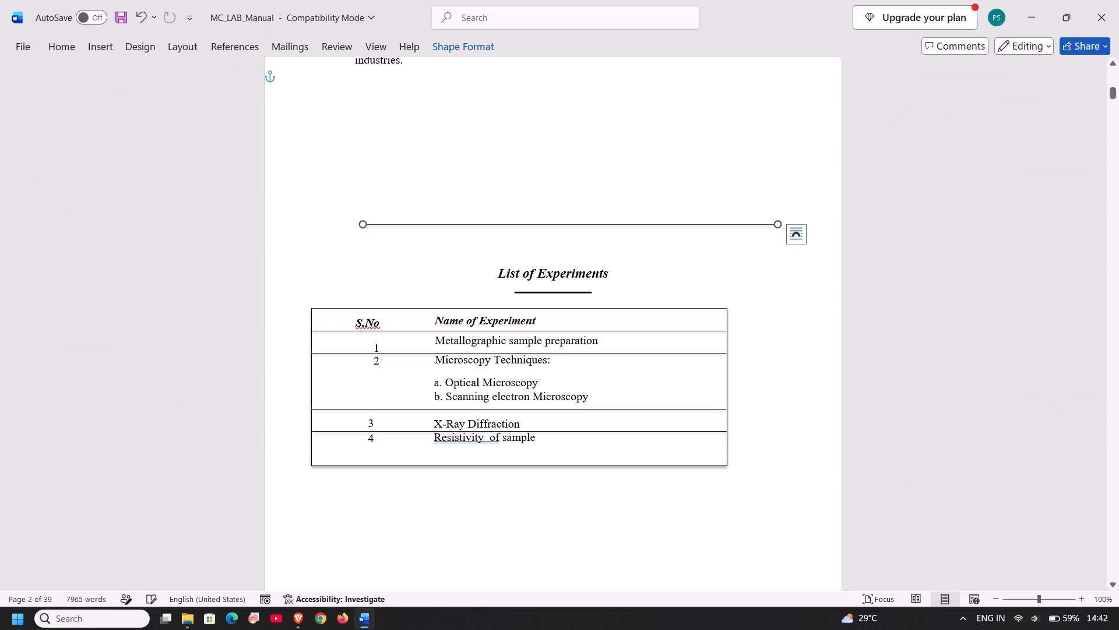
pyautogui.moveTo(780, 225); pyautogui.dragTo(779, 225)
pyautogui.moveTo(779, 225); pyautogui.dragTo(398, 466)
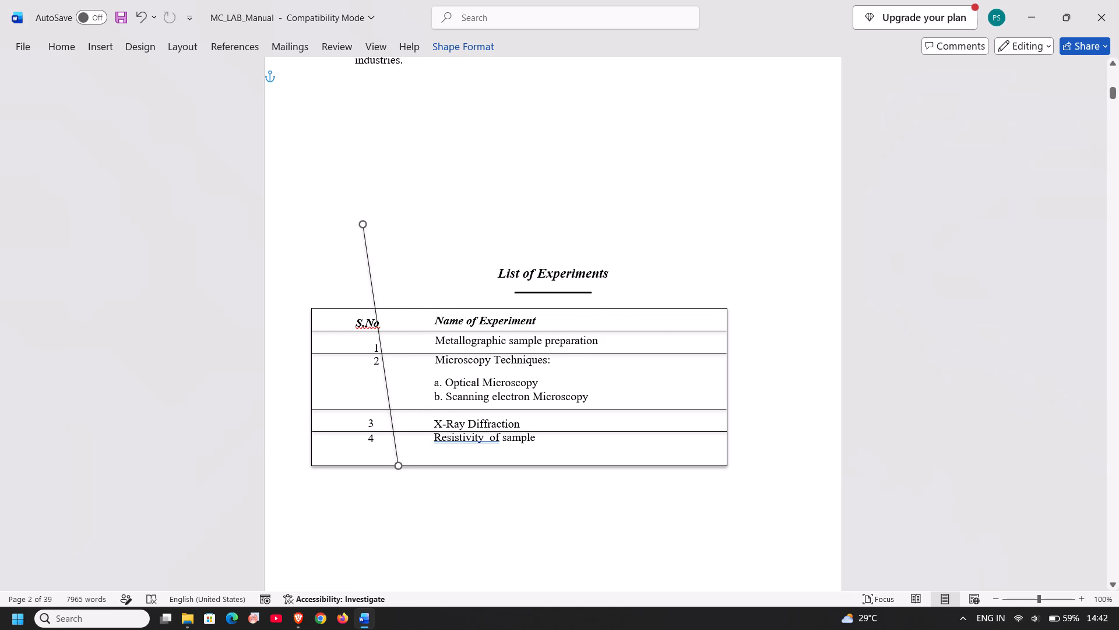
pyautogui.moveTo(398, 466); pyautogui.dragTo(407, 460)
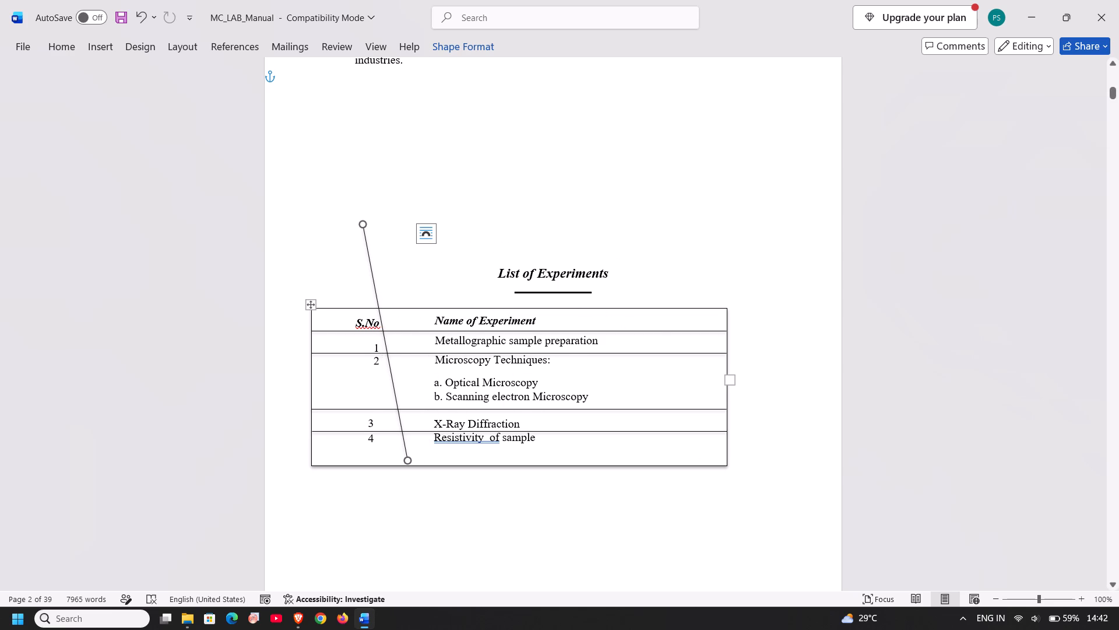
pyautogui.moveTo(367, 228); pyautogui.dragTo(390, 301)
pyautogui.moveTo(385, 292); pyautogui.dragTo(402, 311)
pyautogui.moveTo(432, 533); pyautogui.dragTo(427, 521)
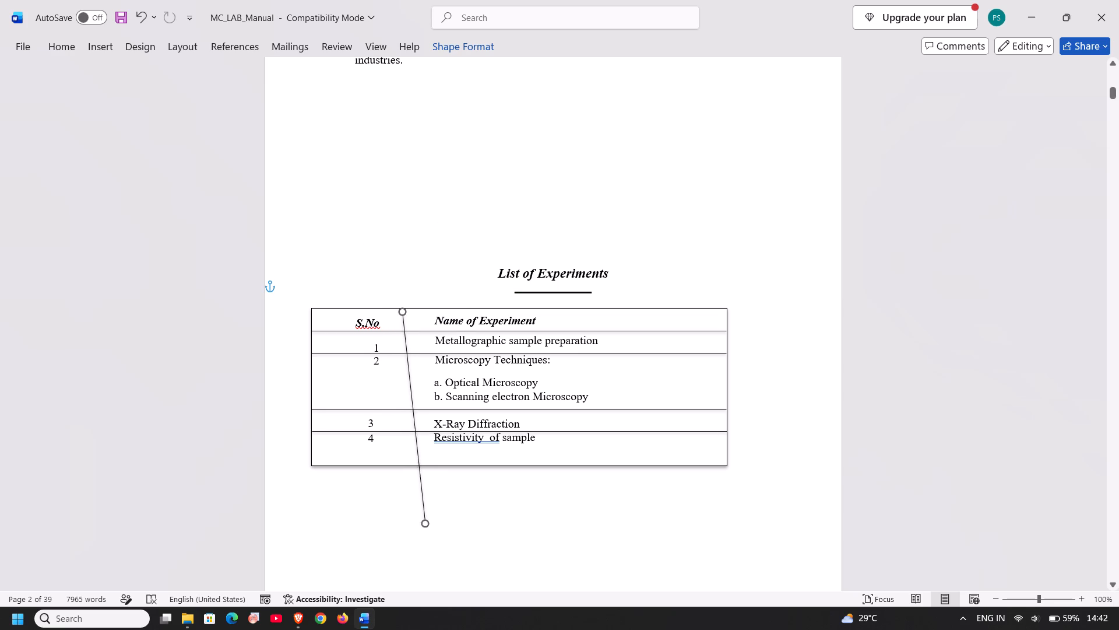
pyautogui.moveTo(427, 521); pyautogui.dragTo(403, 467)
pyautogui.moveTo(403, 467); pyautogui.dragTo(402, 467)
pyautogui.click(465, 237)
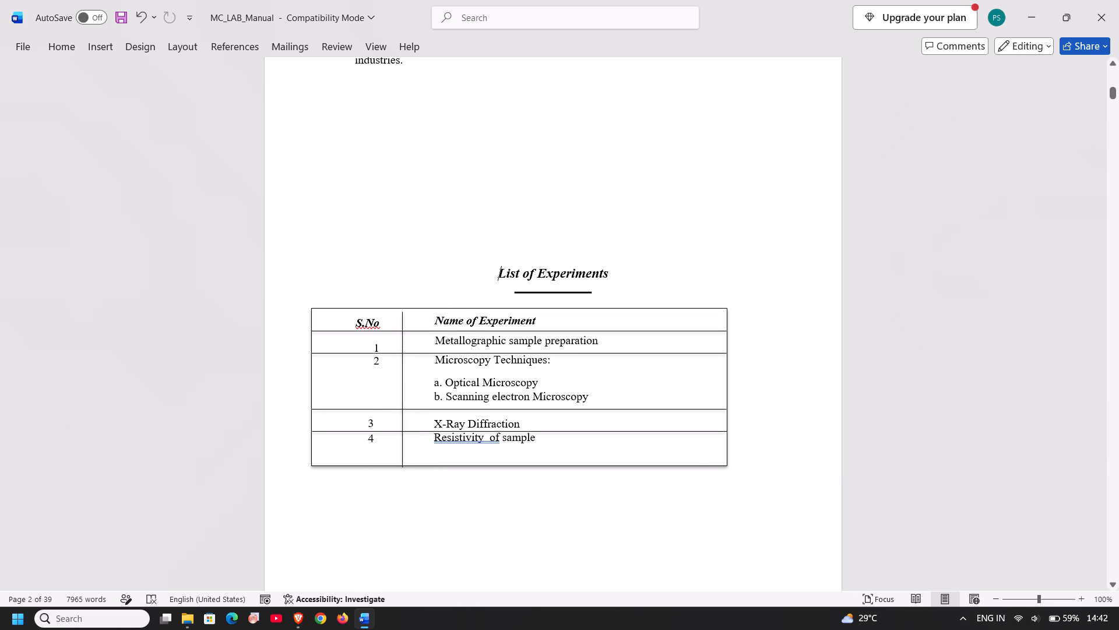
# Nudge the vertical column divider slightly up so its lower end meets the frame's bottom edge.
pyautogui.click(399, 323)
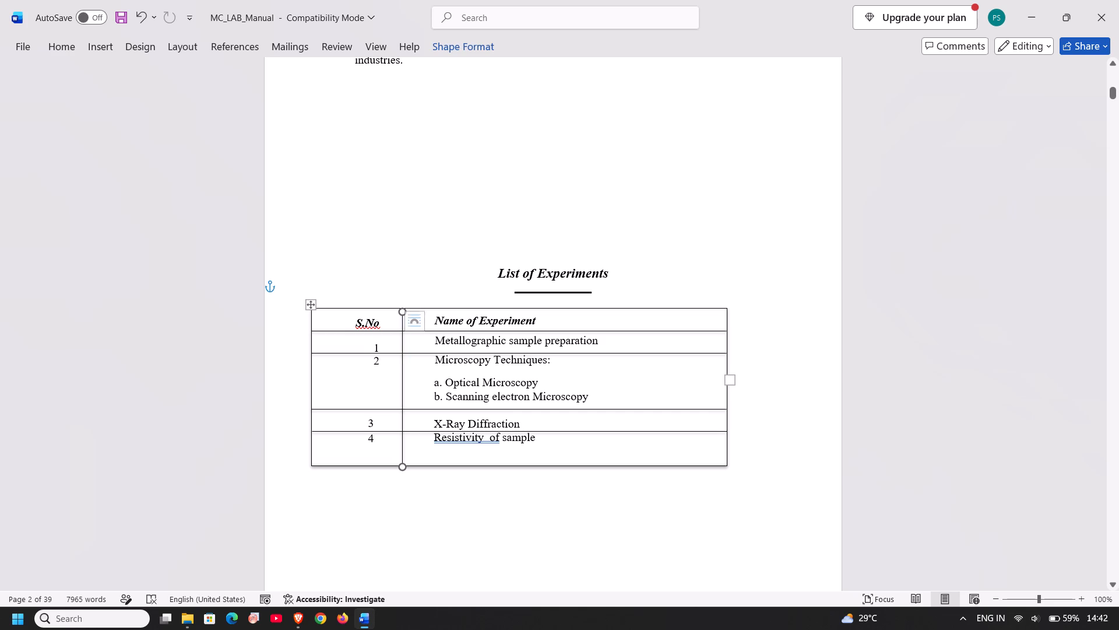
pyautogui.press('Up')
pyautogui.press('Up')
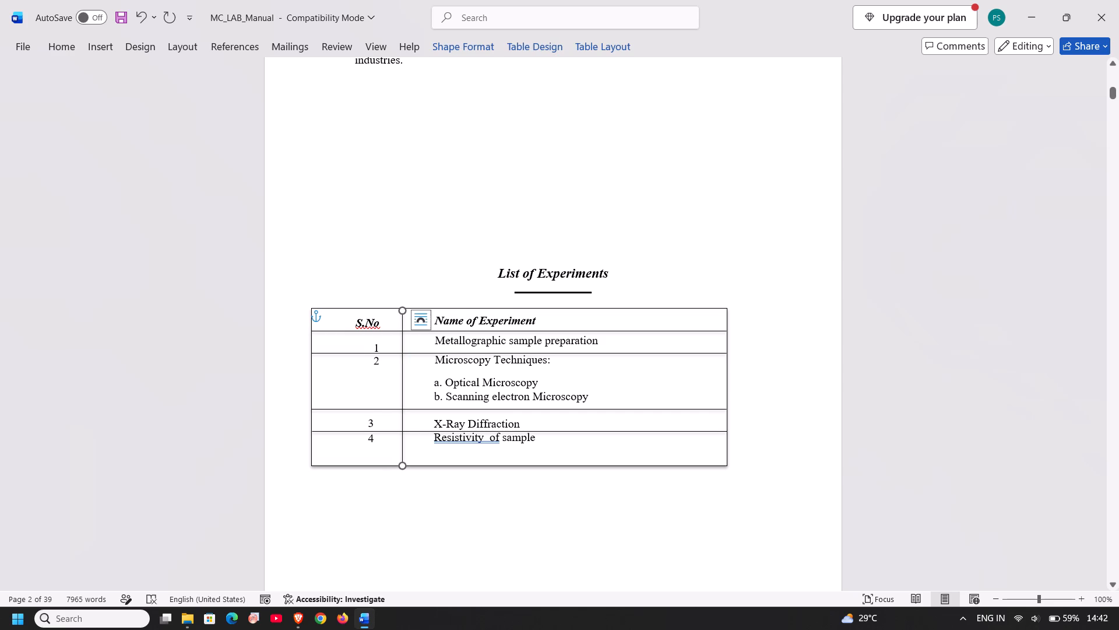
pyautogui.press('Up')
pyautogui.click(523, 200)
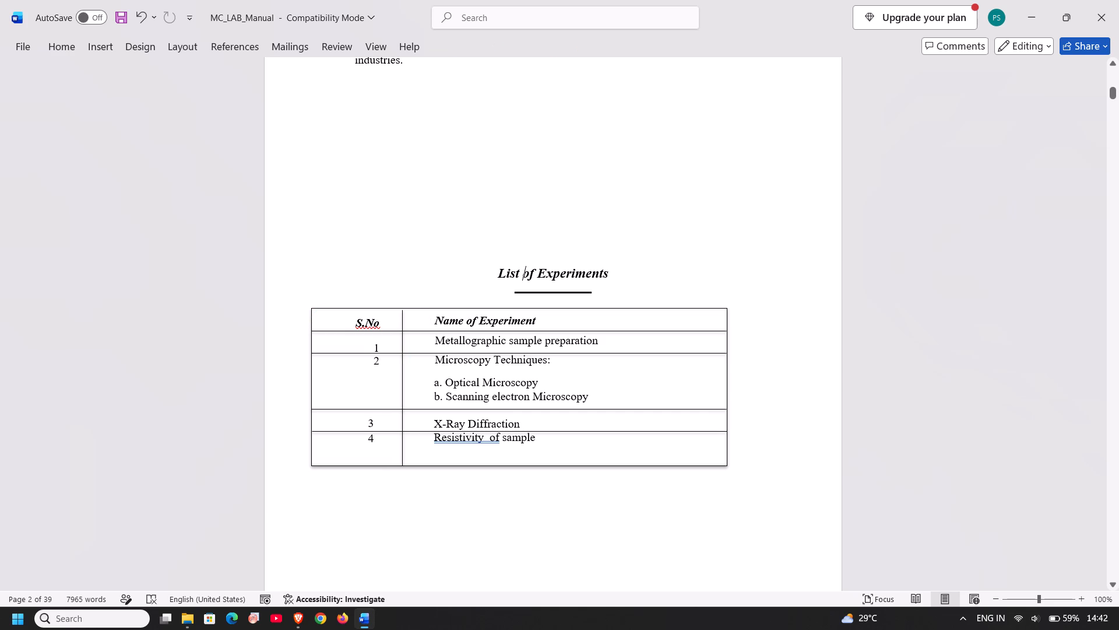
# Look through the Lab Report Format pages up to Experiment 1 and back to the cover page to check the layout.
pyautogui.scroll(-3, 734, 208)
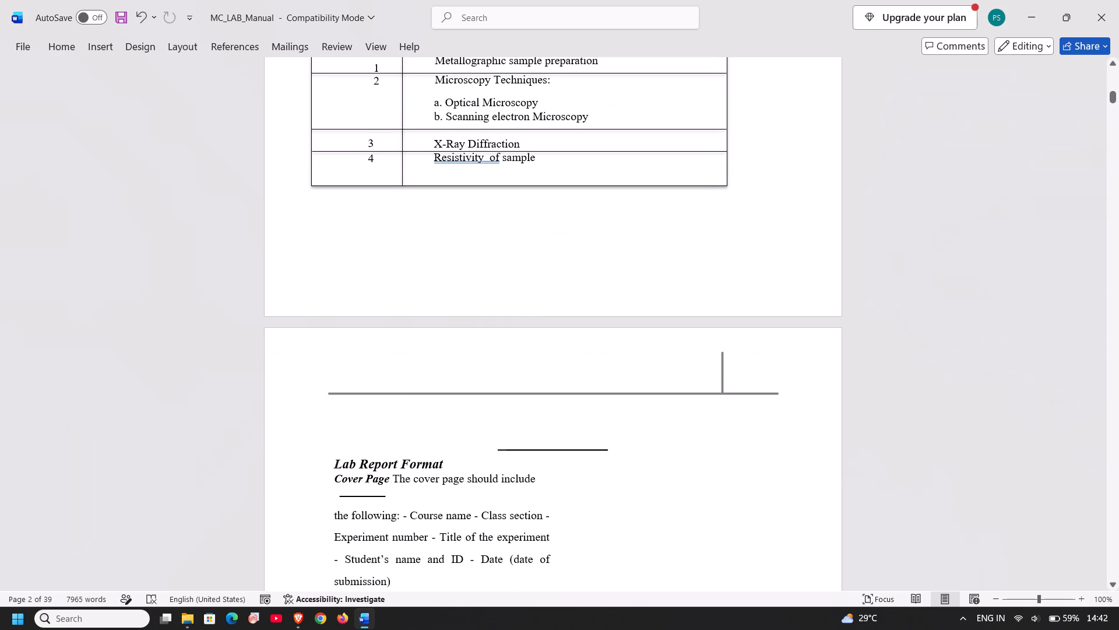
pyautogui.scroll(-3, 578, 248)
pyautogui.scroll(-3, 592, 299)
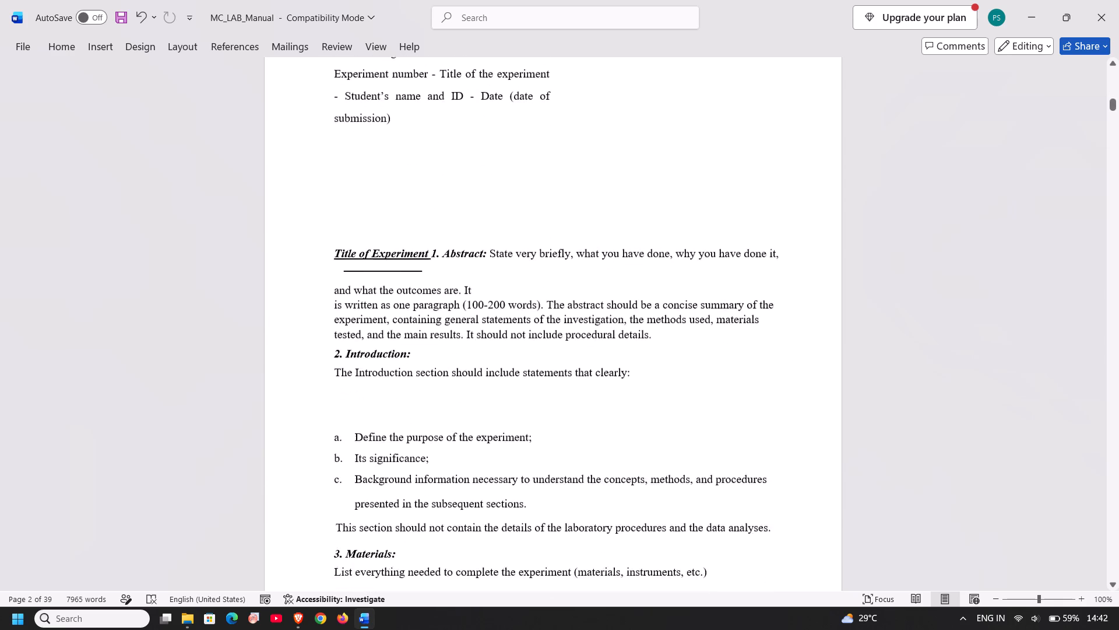
pyautogui.scroll(-11, 593, 300)
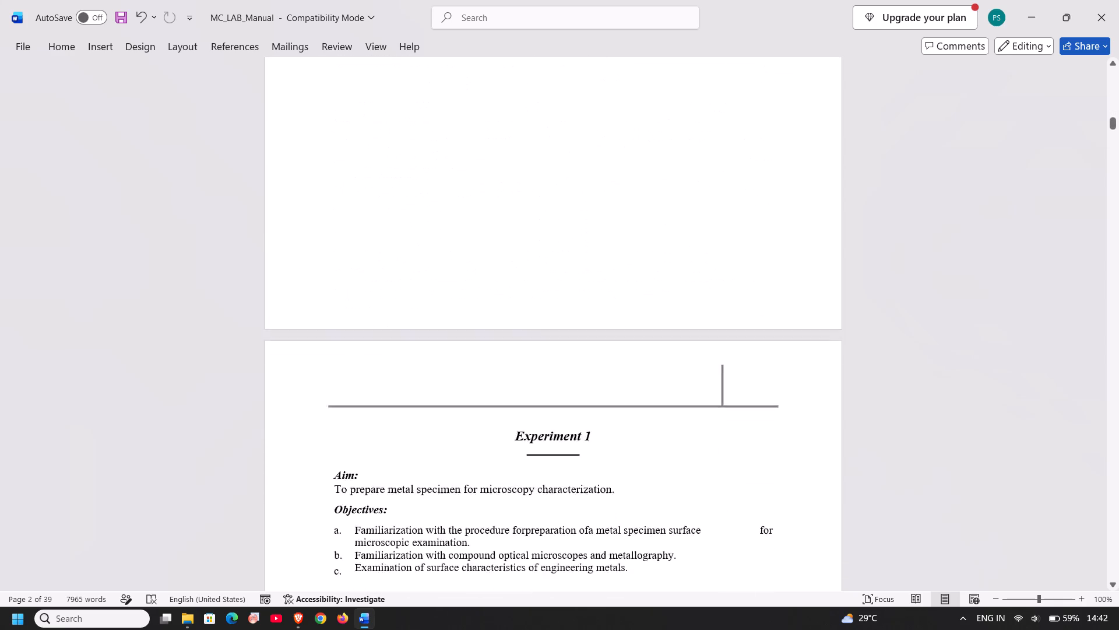
pyautogui.scroll(-3, 598, 302)
pyautogui.scroll(8, 598, 302)
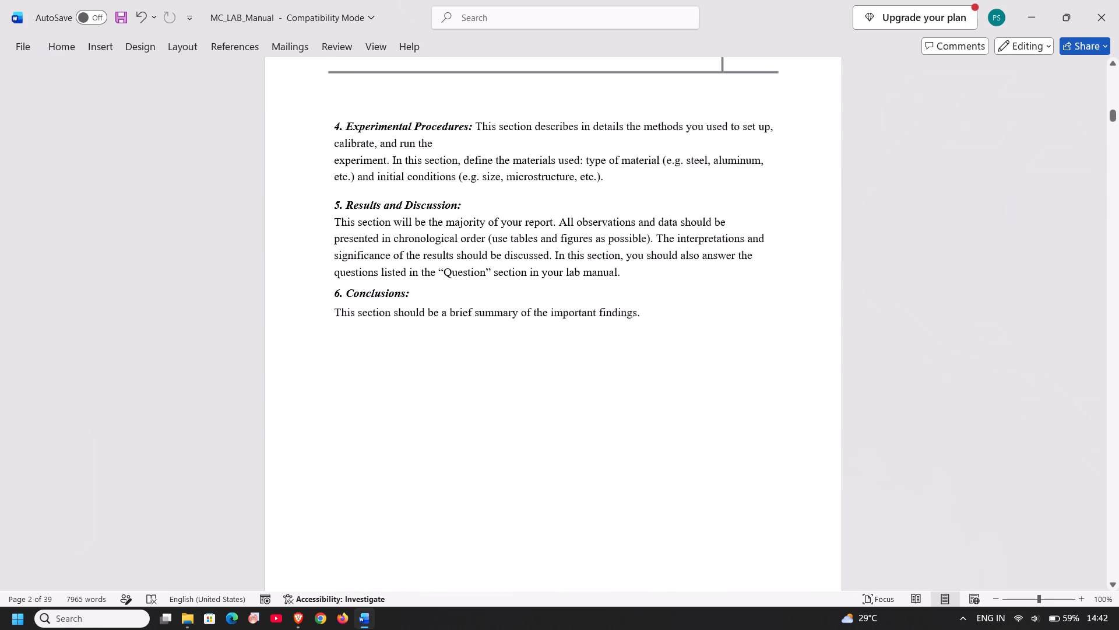
pyautogui.scroll(5, 598, 302)
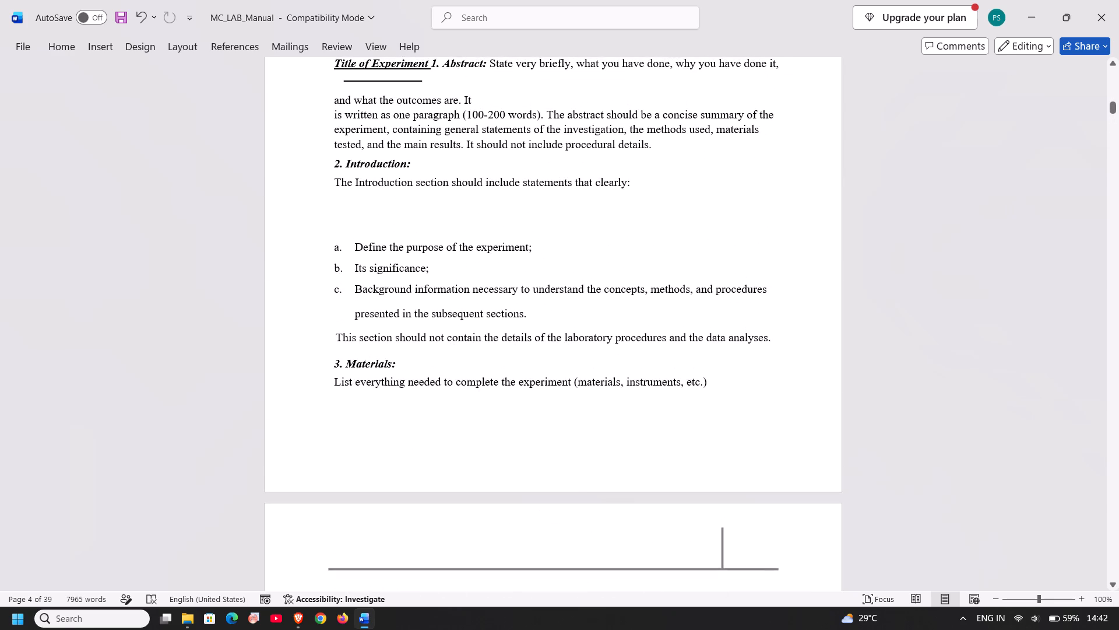